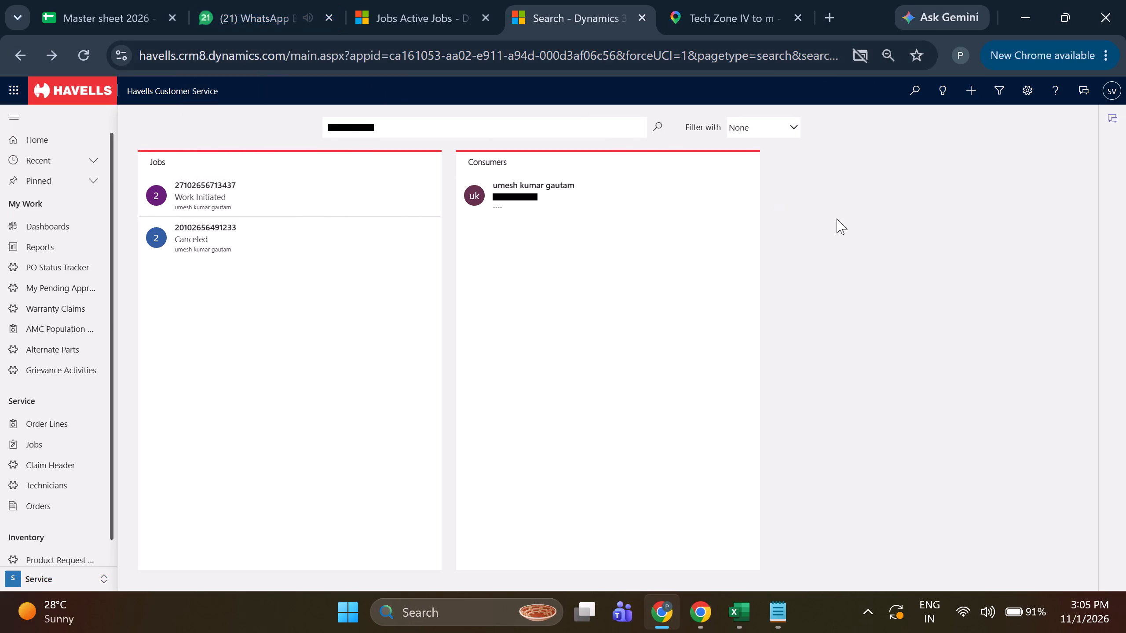
Rerun the search across jobs and consumers with the current search term.
{"action": "left_click", "coordinate": [653, 135]}
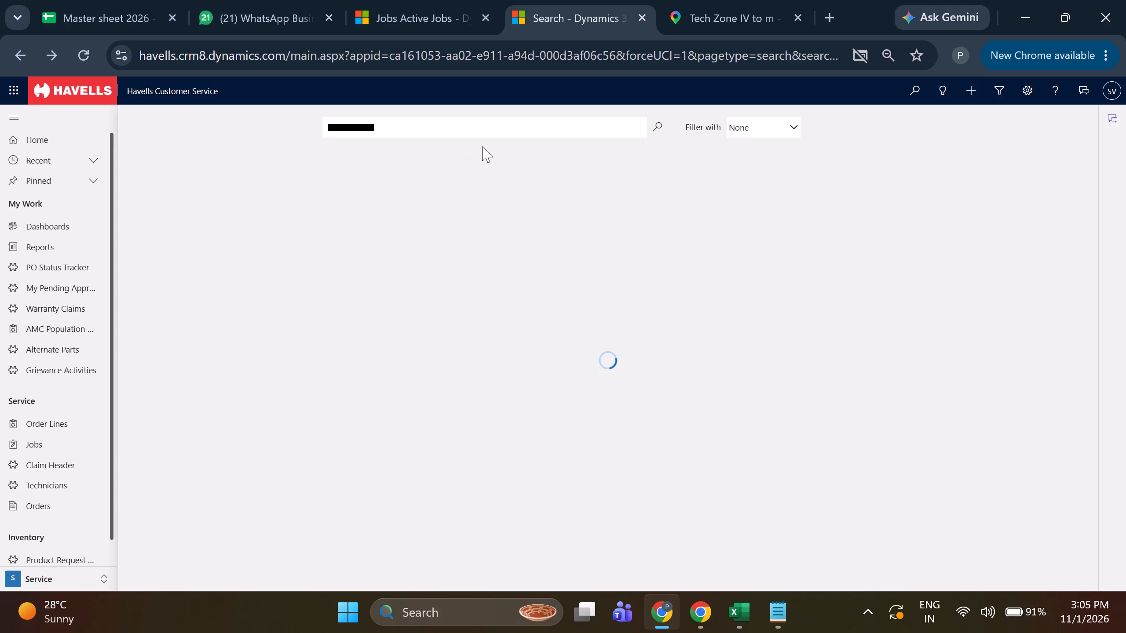
Open the Active Jobs list in the Service area.
{"action": "left_click", "coordinate": [61, 443]}
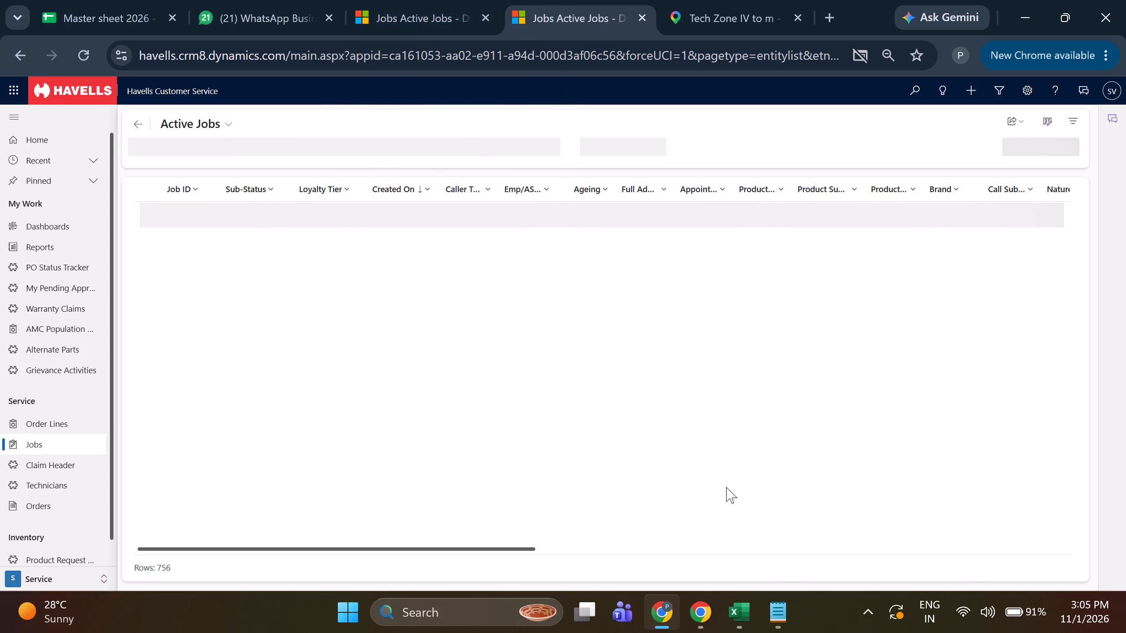
{"action": "left_click", "coordinate": [731, 611]}
{"action": "left_click", "coordinate": [788, 546]}
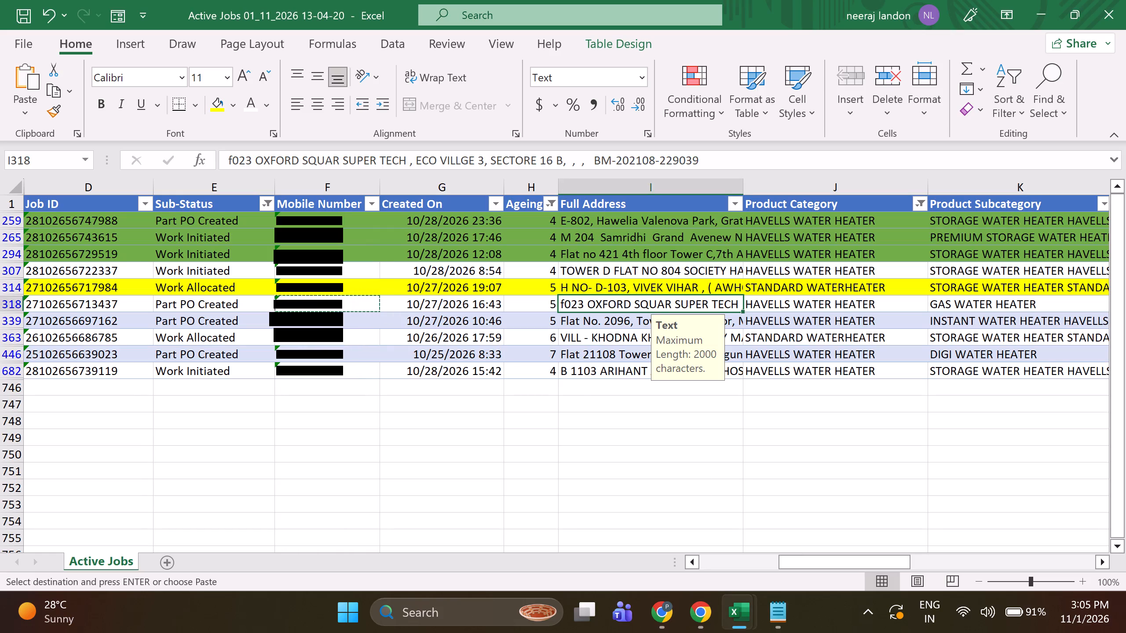
Fill the entire row 318, the gas water heater job, with the same green as the other highlighted rows.
{"action": "left_click", "coordinate": [400, 310]}
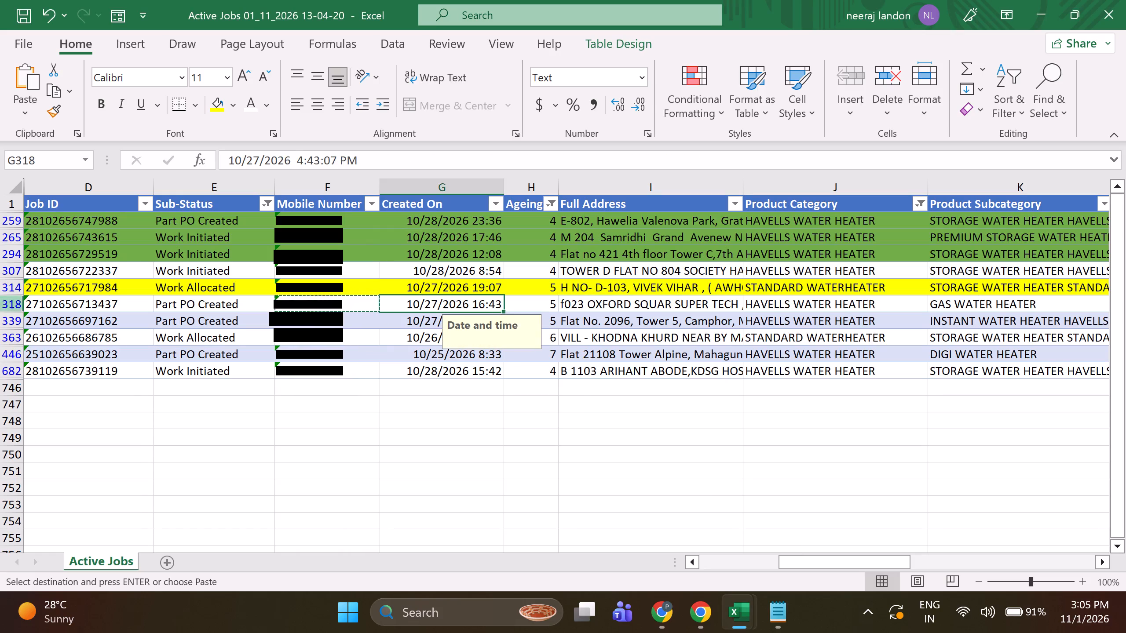
{"action": "left_click", "coordinate": [11, 303]}
{"action": "left_click", "coordinate": [10, 303]}
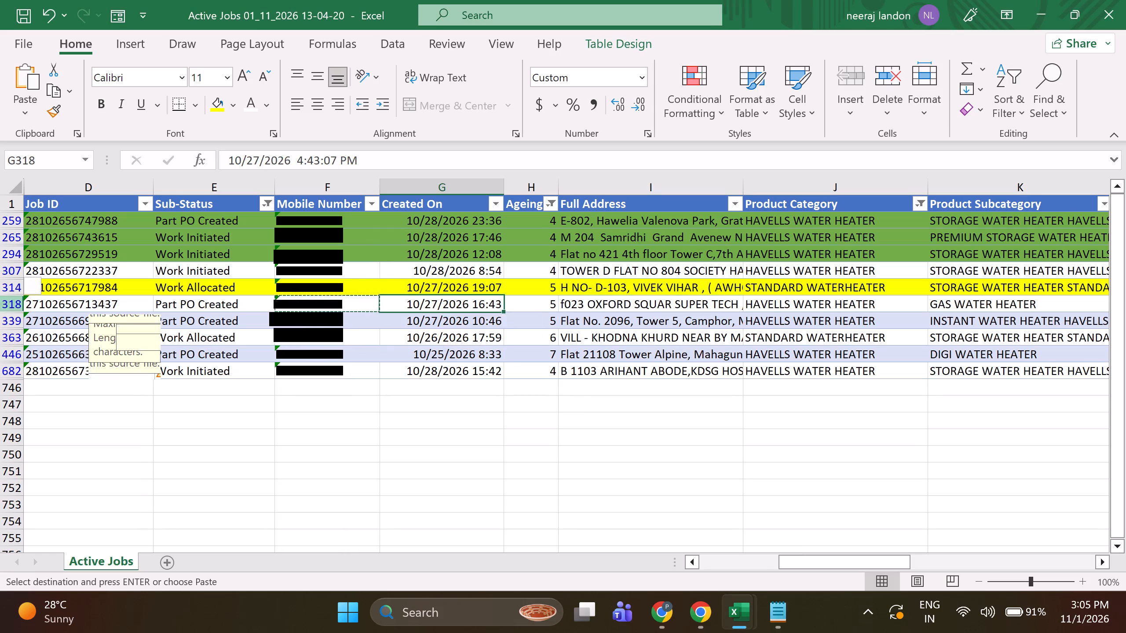
{"action": "left_click", "coordinate": [230, 115]}
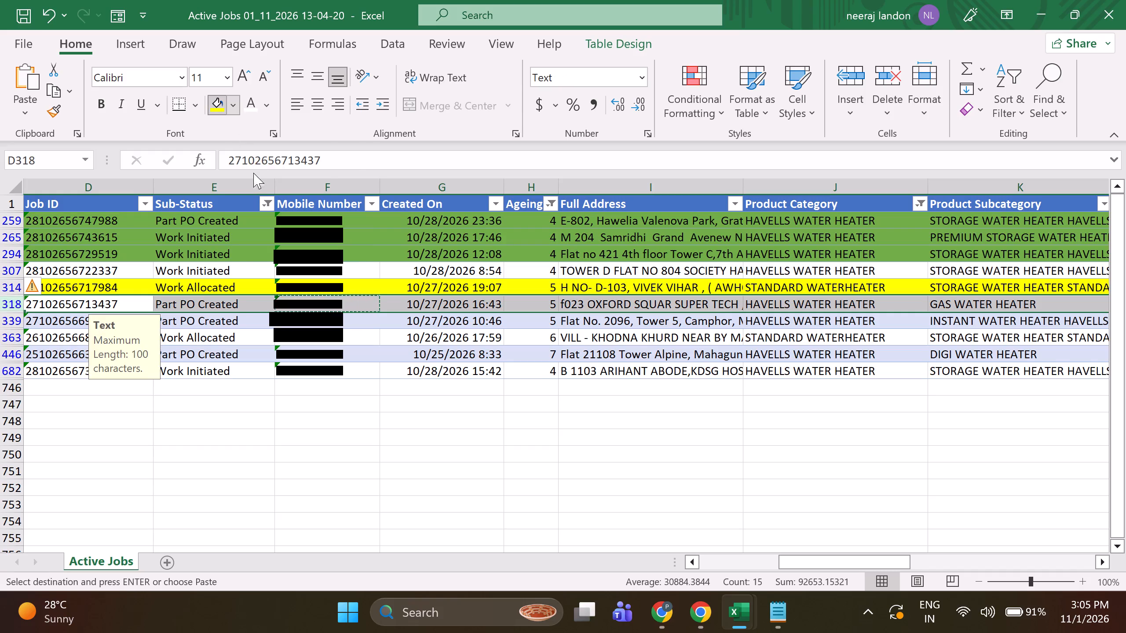
{"action": "left_click", "coordinate": [352, 147]}
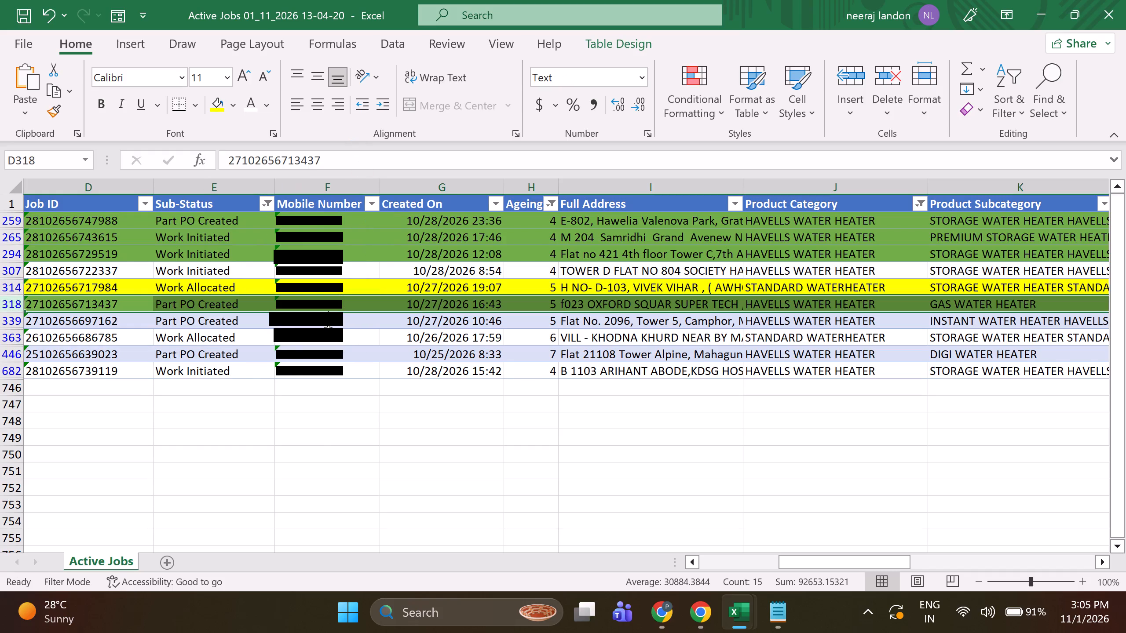
{"action": "left_click", "coordinate": [262, 437]}
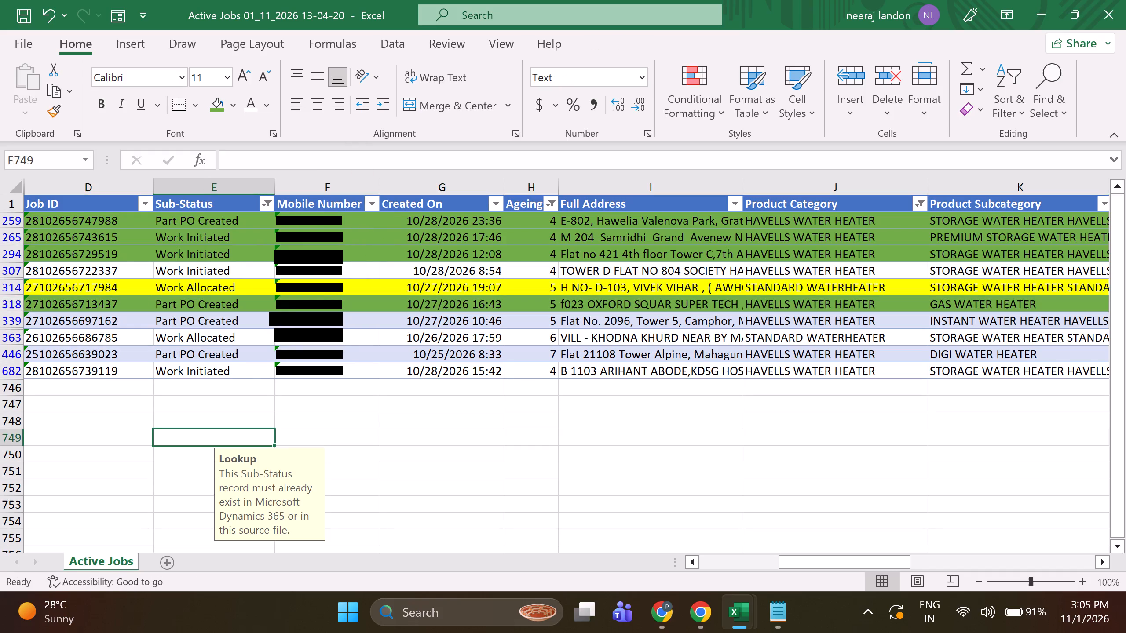
Enter the status "deleverd" in column U of row 265, beyond the Web Closure Remarks.
{"action": "left_click", "coordinate": [523, 312]}
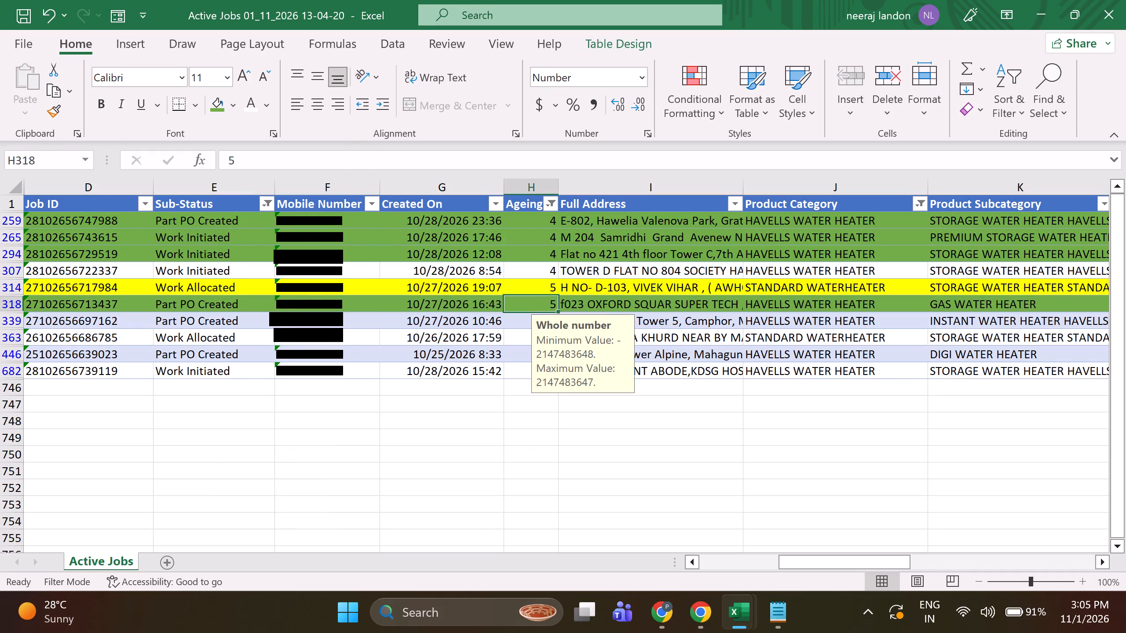
{"action": "key", "text": "Right"}
{"action": "key", "text": "Right"}
{"action": "key", "text": "Right"}
{"action": "key", "text": "Right"}
{"action": "key", "text": "Right"}
{"action": "key", "text": "Right"}
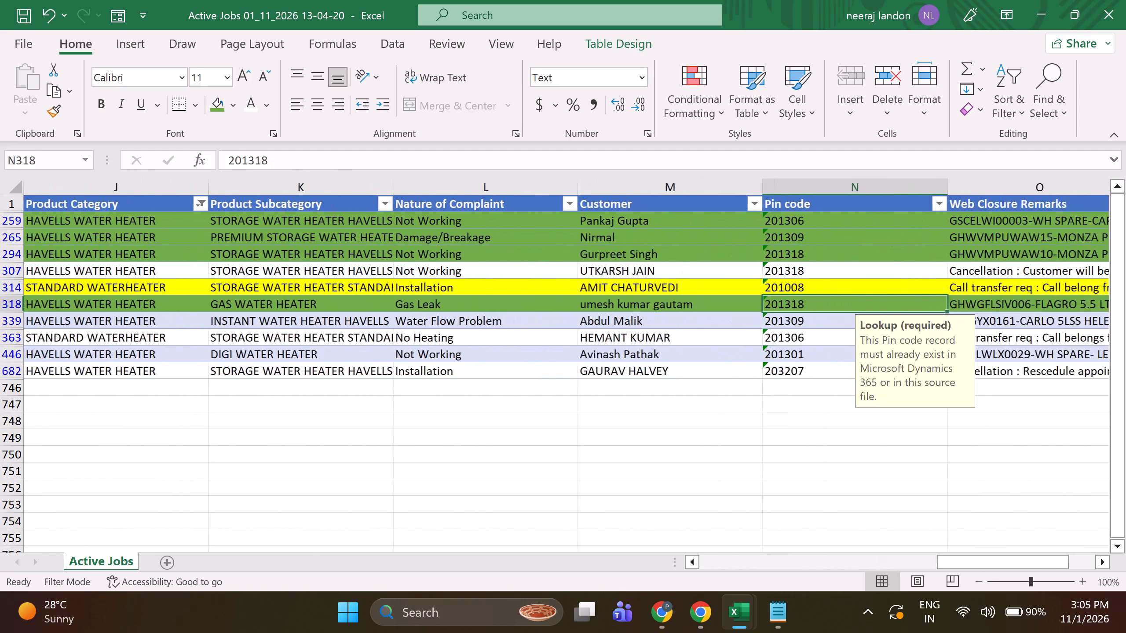
{"action": "key", "text": "Right"}
{"action": "key", "text": "Right"}
{"action": "key", "text": "Right"}
{"action": "key", "text": "Right"}
{"action": "key", "text": "Right"}
{"action": "key", "text": "Right"}
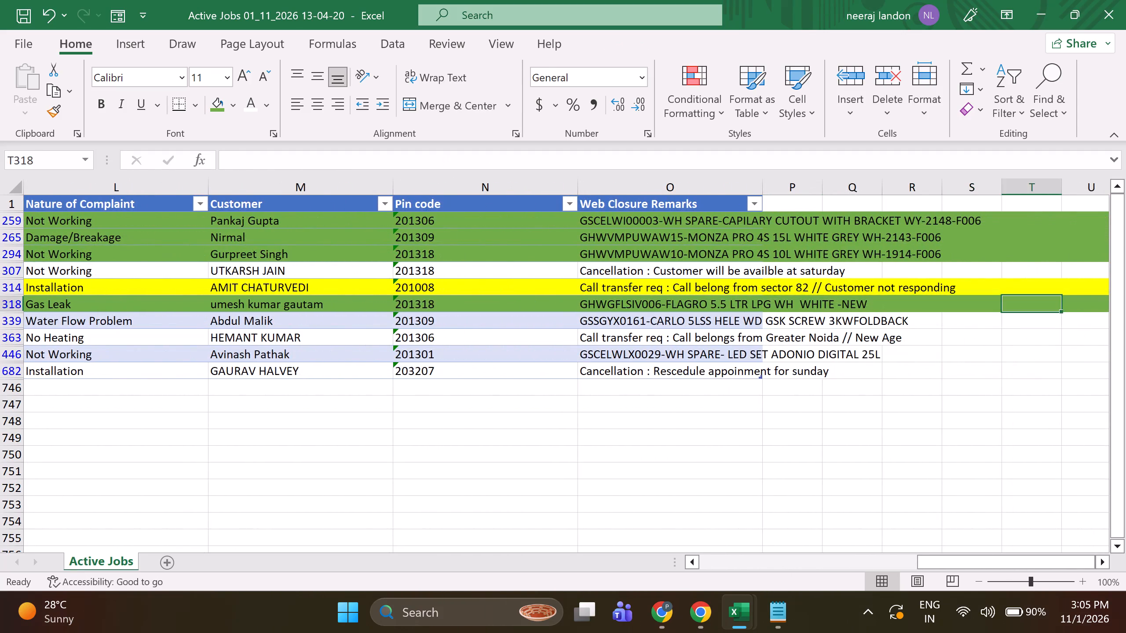
{"action": "key", "text": "Right"}
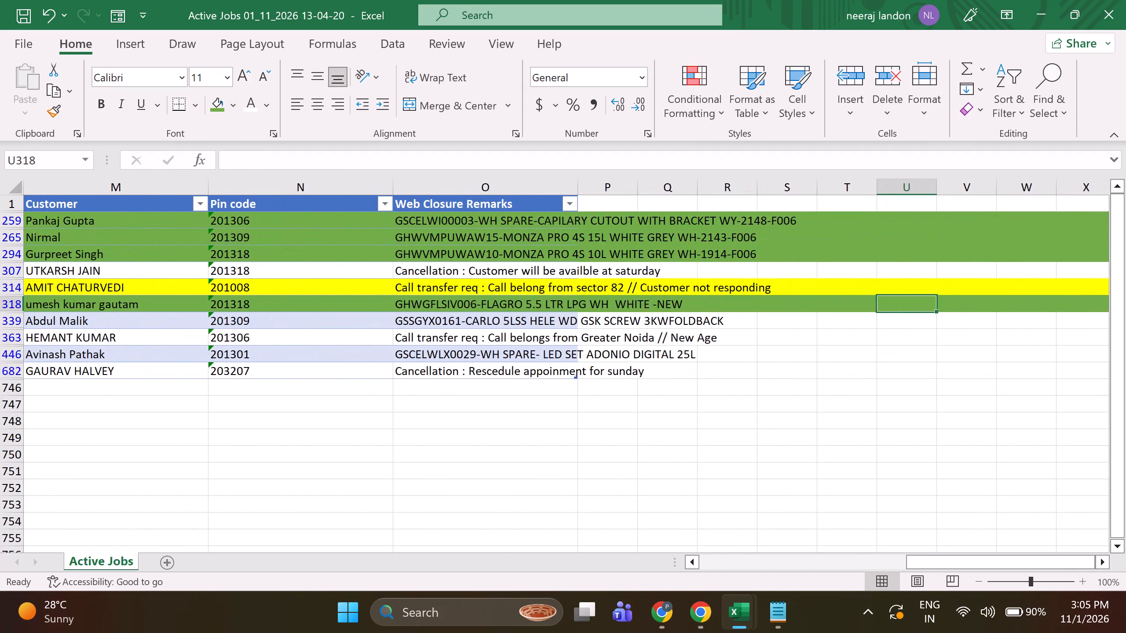
{"action": "left_click", "coordinate": [896, 238]}
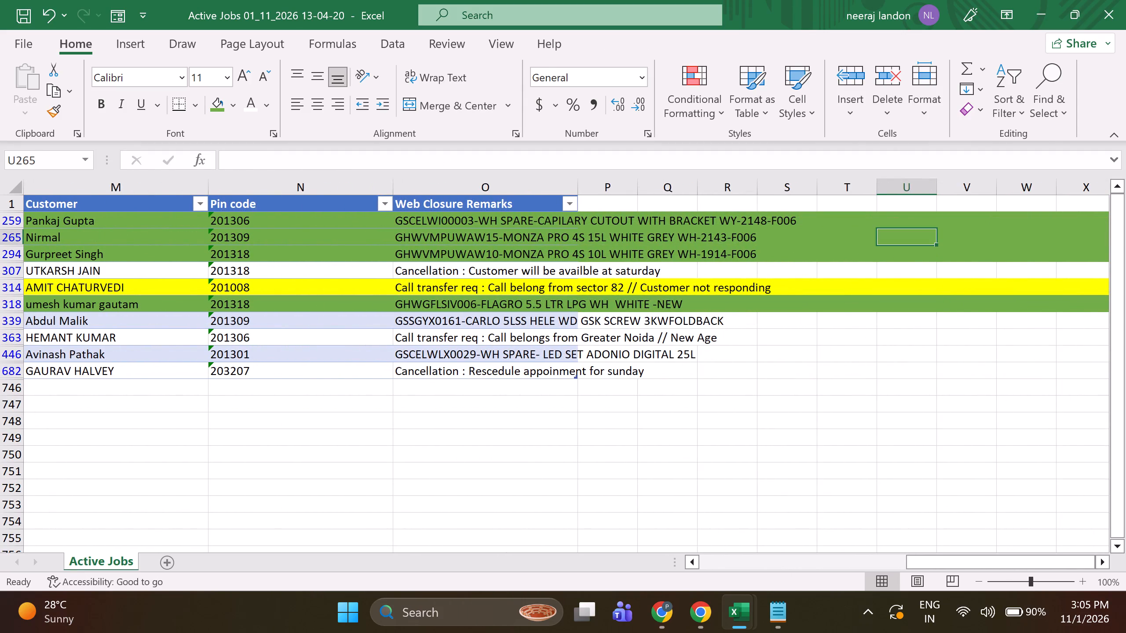
{"action": "type", "text": "deleverd"}
{"action": "key", "text": "space"}
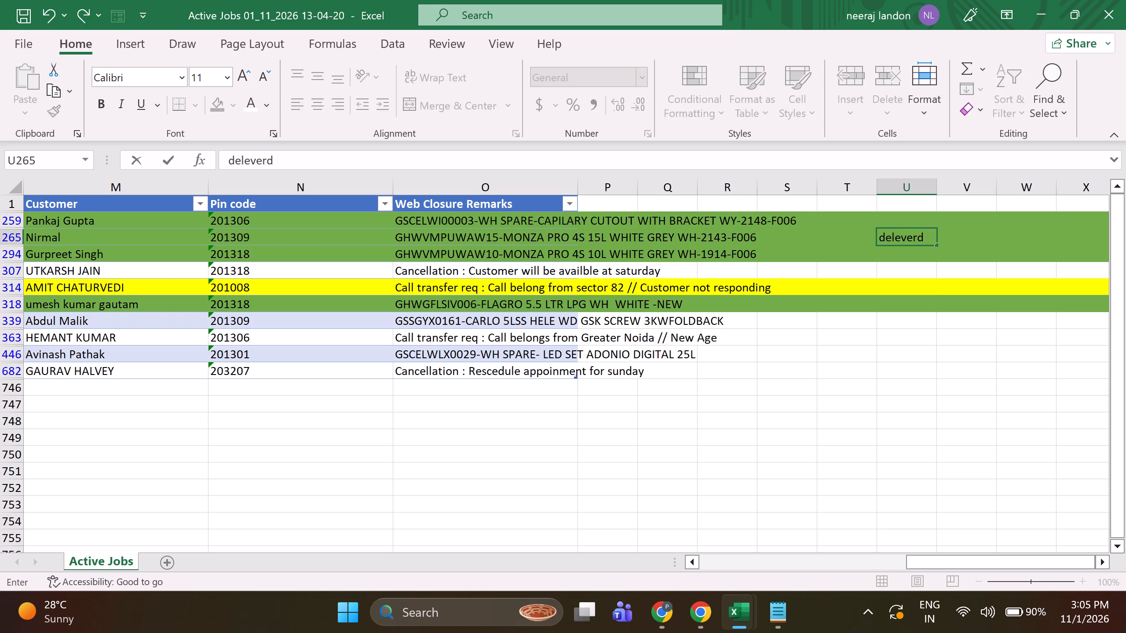
Enter the status "pending" in column U for the green rows 294 and 318.
{"action": "left_click", "coordinate": [888, 259]}
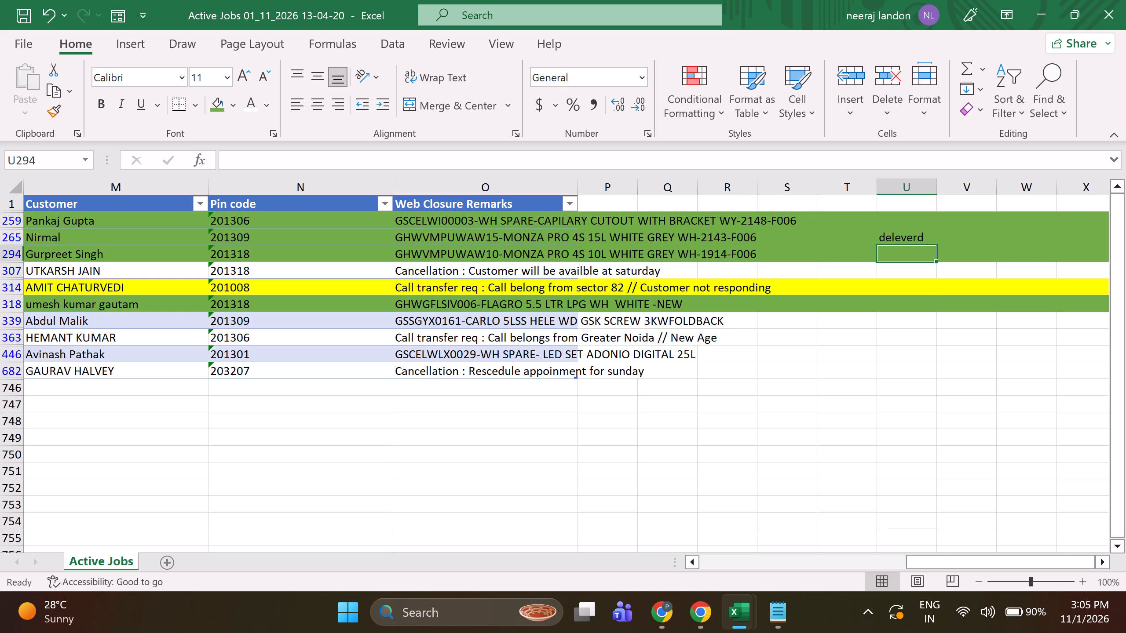
{"action": "type", "text": "pending"}
{"action": "key", "text": "space"}
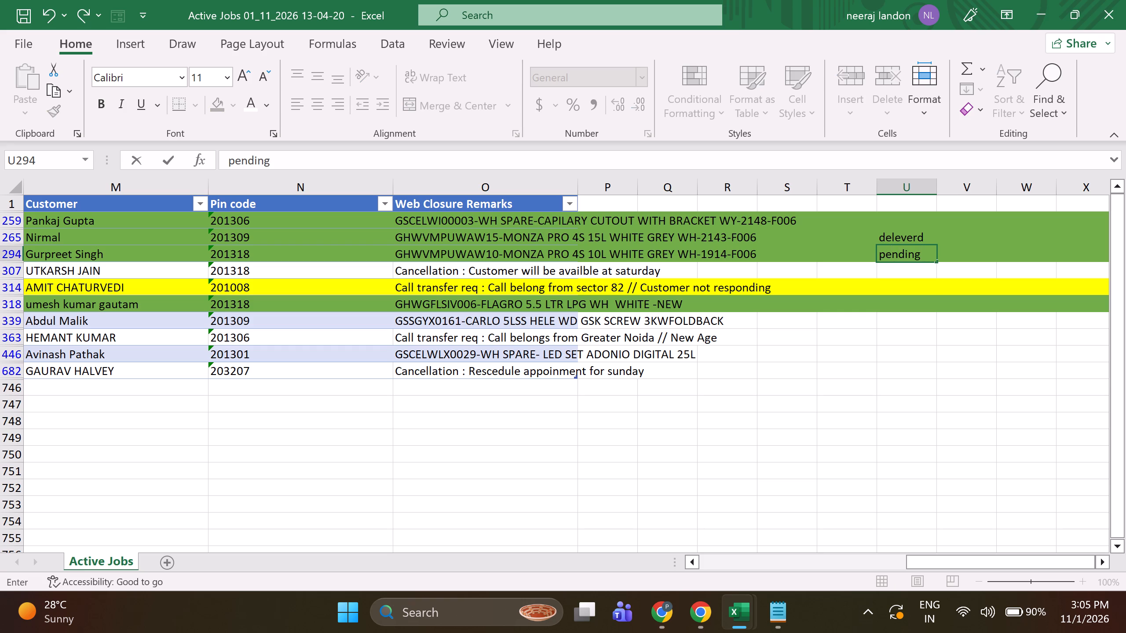
{"action": "left_click", "coordinate": [911, 306]}
{"action": "type", "text": "pending"}
{"action": "key", "text": "space"}
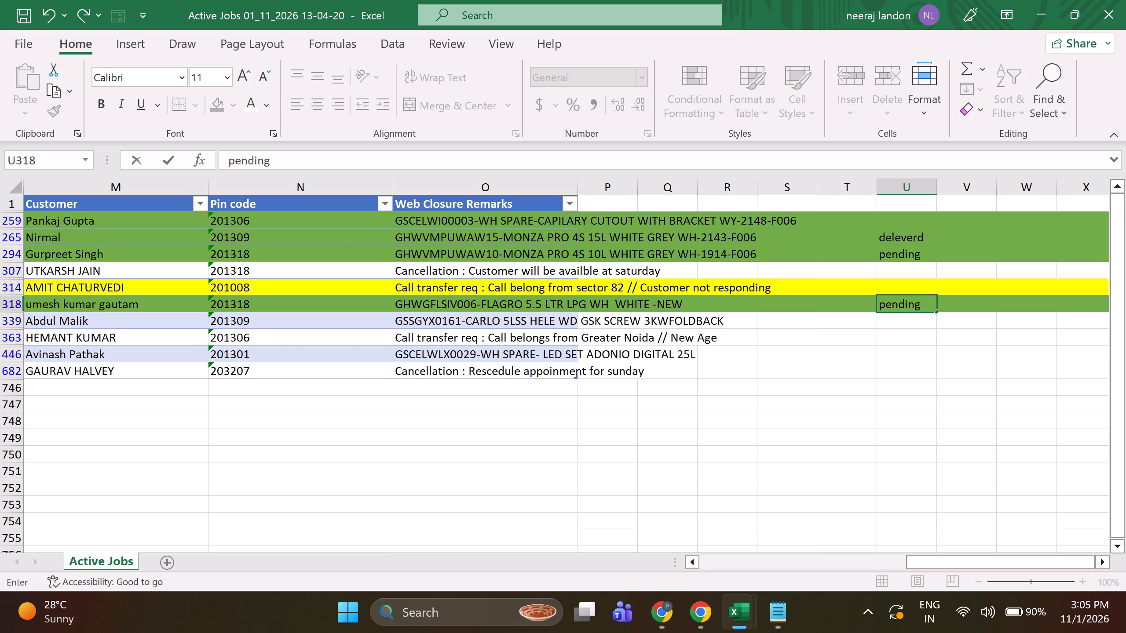
{"action": "left_click", "coordinate": [918, 320]}
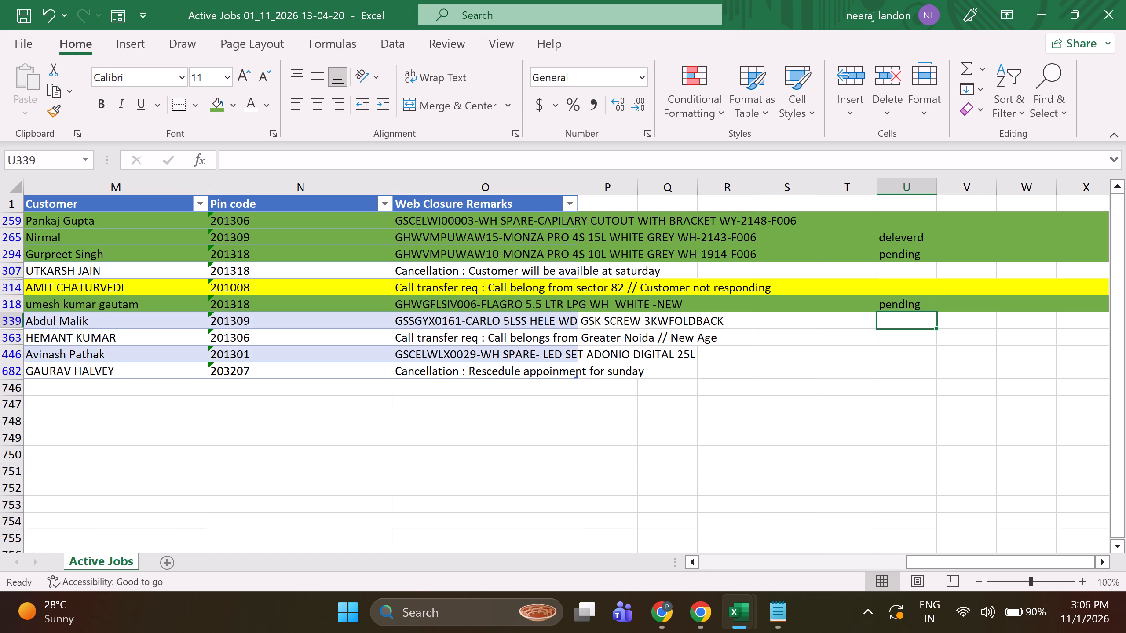
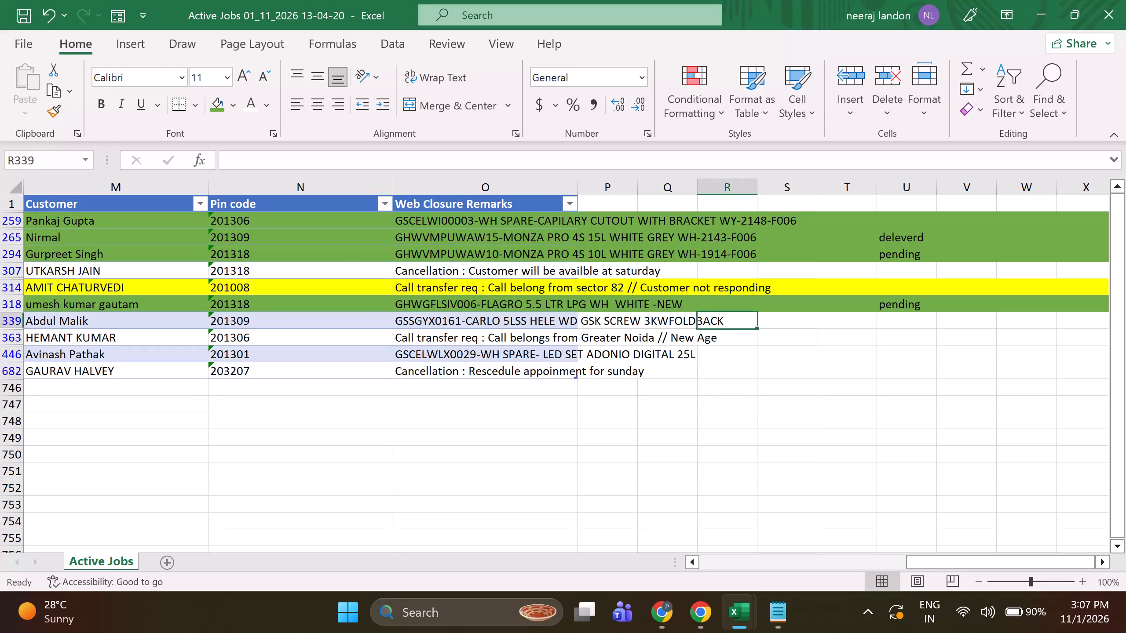
Copy the customer's mobile number from row 339, the instant water heater job with the water flow problem.
{"action": "key", "text": "Left"}
{"action": "key", "text": "Left"}
{"action": "key", "text": "Left"}
{"action": "key", "text": "Left"}
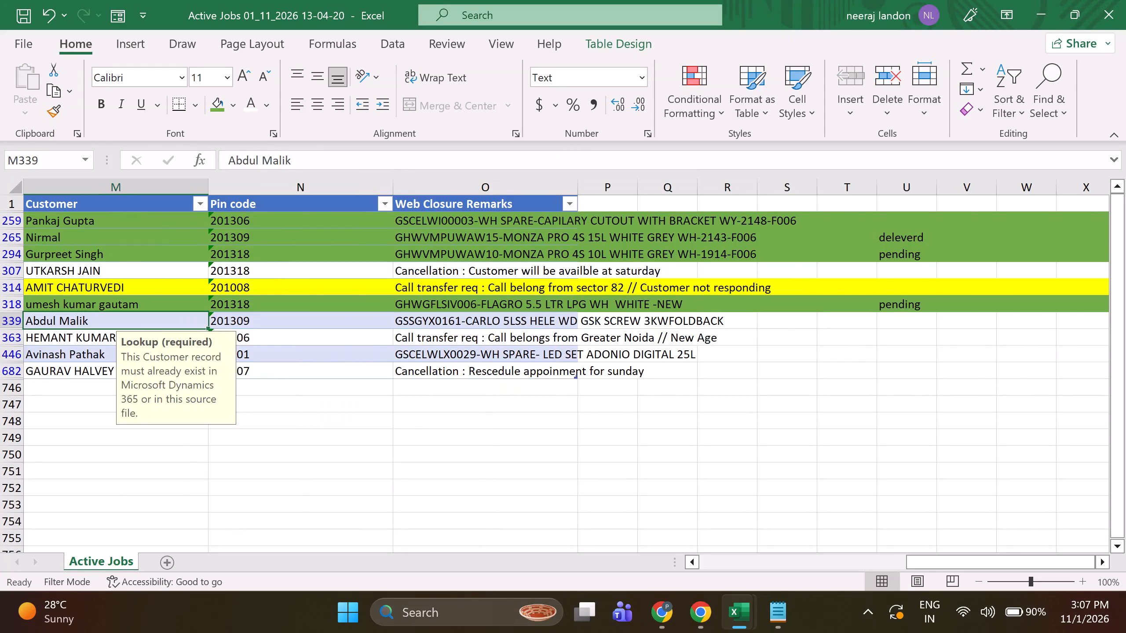
{"action": "key", "text": "Left"}
{"action": "key", "text": "Left"}
{"action": "key", "text": "Left"}
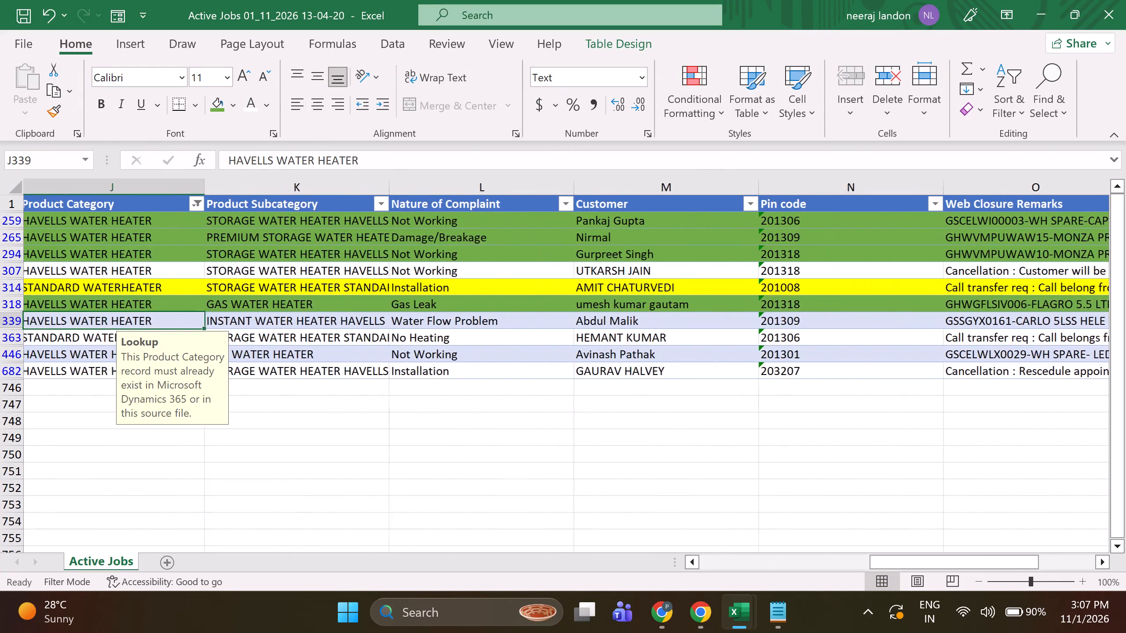
{"action": "key", "text": "Left"}
{"action": "key", "text": "Left"}
{"action": "key", "text": "Left"}
{"action": "key", "text": "Left"}
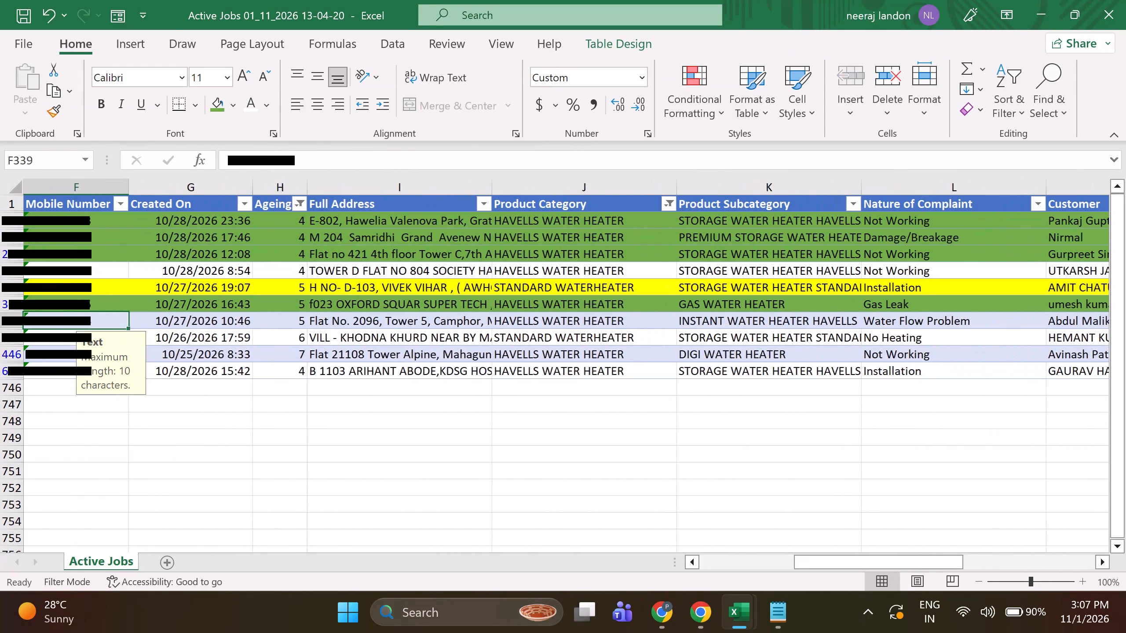
{"action": "key", "text": "ctrl+c"}
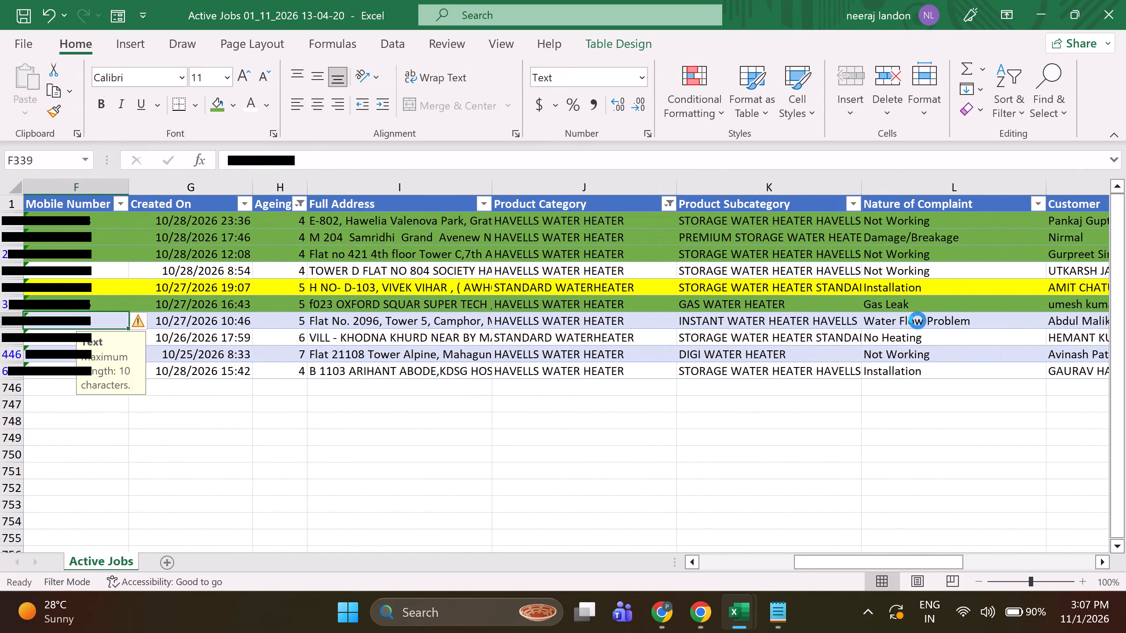
Review the details of the instant water heater job in row 339, from Created On across to Web Closure Remarks.
{"action": "key", "text": "Right"}
{"action": "key", "text": "Right"}
{"action": "key", "text": "Right"}
{"action": "key", "text": "Right"}
{"action": "key", "text": "Right"}
{"action": "key", "text": "Right"}
{"action": "key", "text": "Right"}
{"action": "key", "text": "Right"}
{"action": "key", "text": "Right"}
{"action": "key", "text": "Right"}
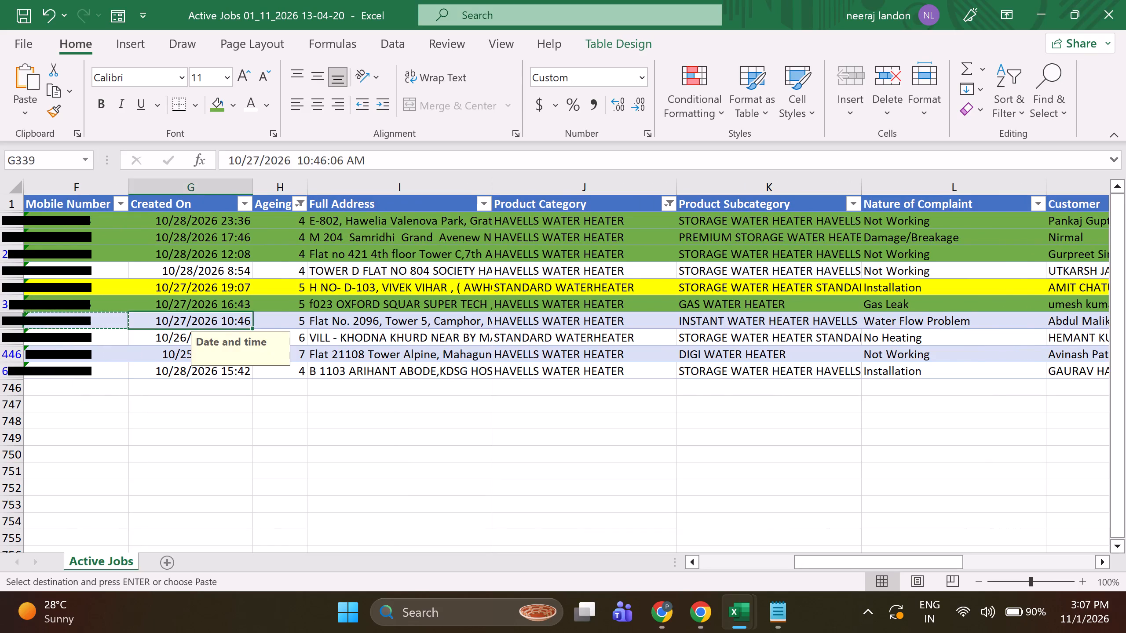
{"action": "key", "text": "Right"}
{"action": "key", "text": "Left"}
{"action": "key", "text": "Left"}
{"action": "key", "text": "Left"}
{"action": "key", "text": "Left"}
{"action": "key", "text": "Left"}
{"action": "key", "text": "Left"}
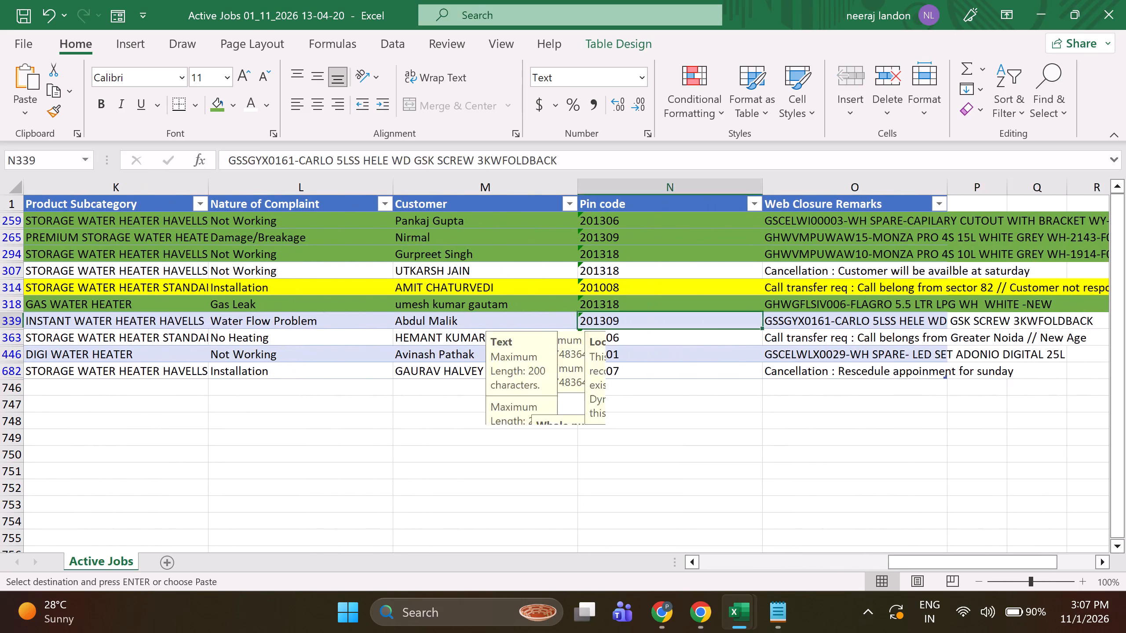
{"action": "key", "text": "Left"}
{"action": "key", "text": "Left"}
{"action": "key", "text": "Left"}
{"action": "key", "text": "Left"}
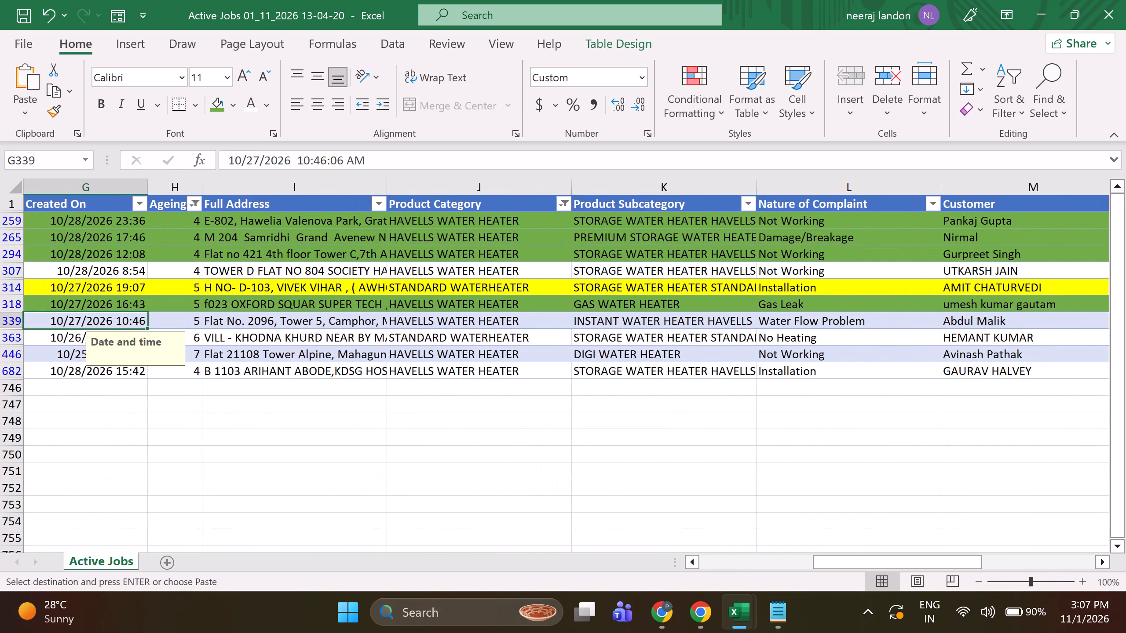
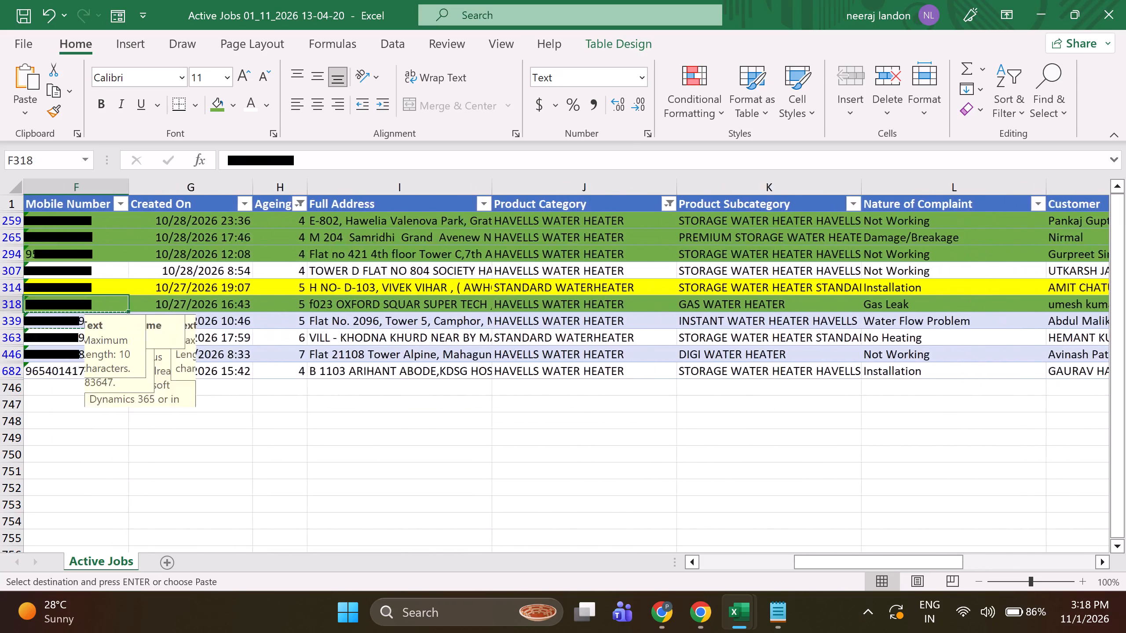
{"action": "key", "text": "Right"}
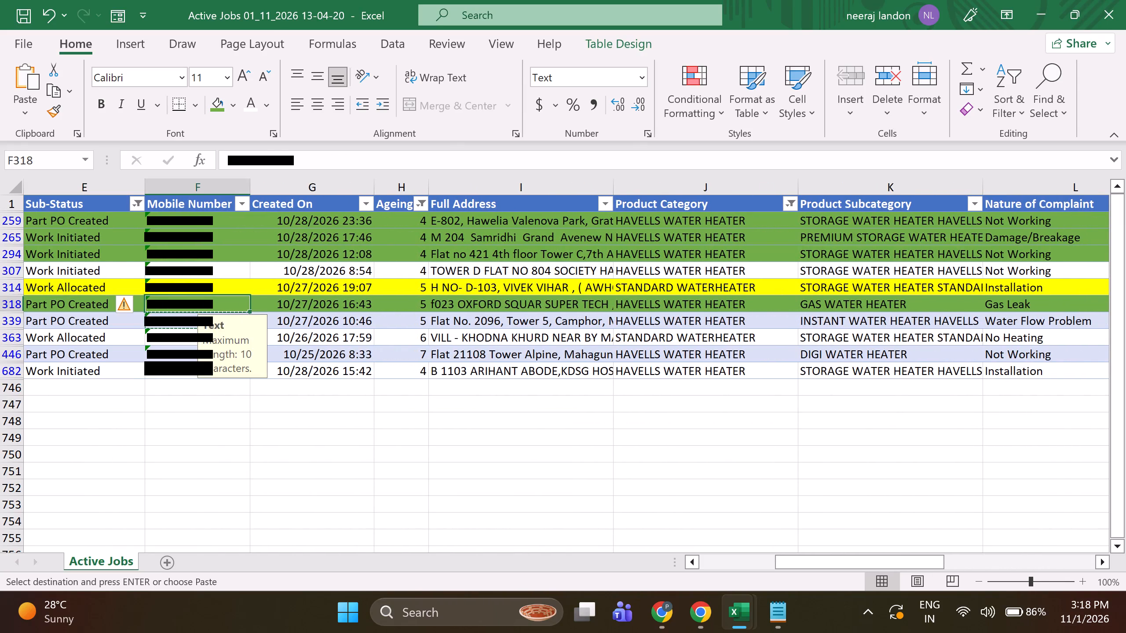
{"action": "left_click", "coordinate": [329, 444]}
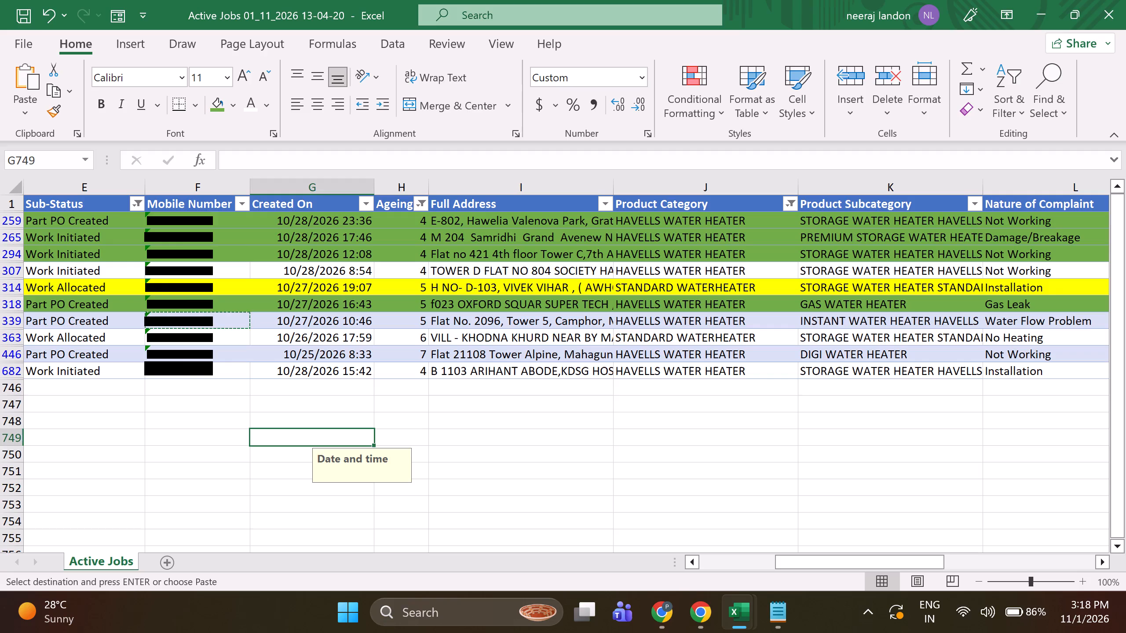
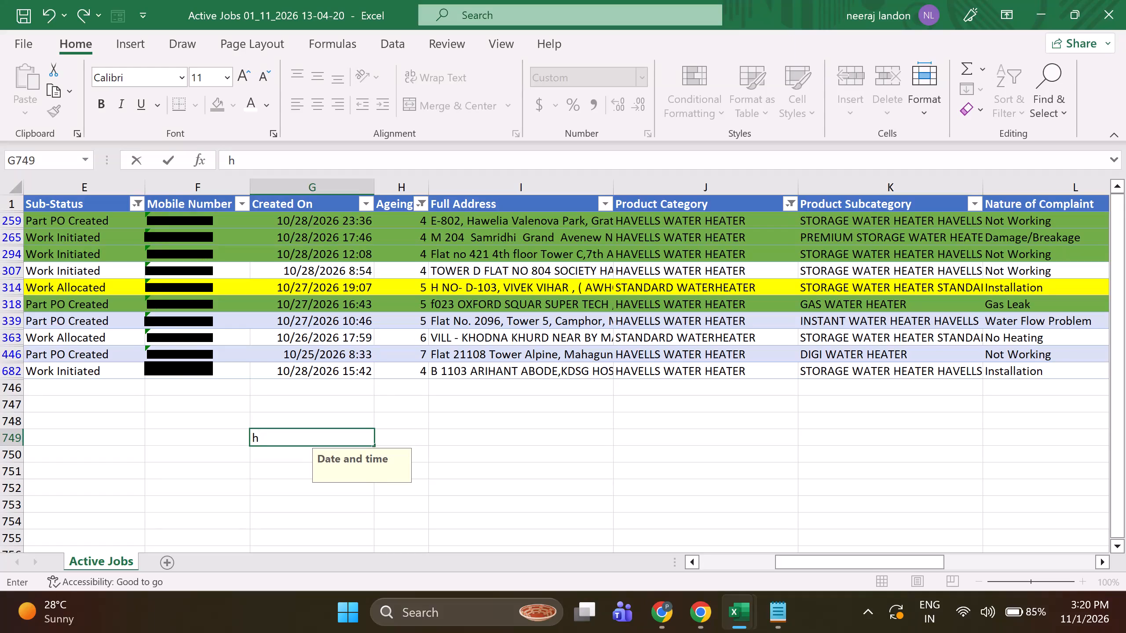
Erase the stray letter h from the entry in cell G749 below the filtered jobs.
{"action": "key", "text": "BackSpace"}
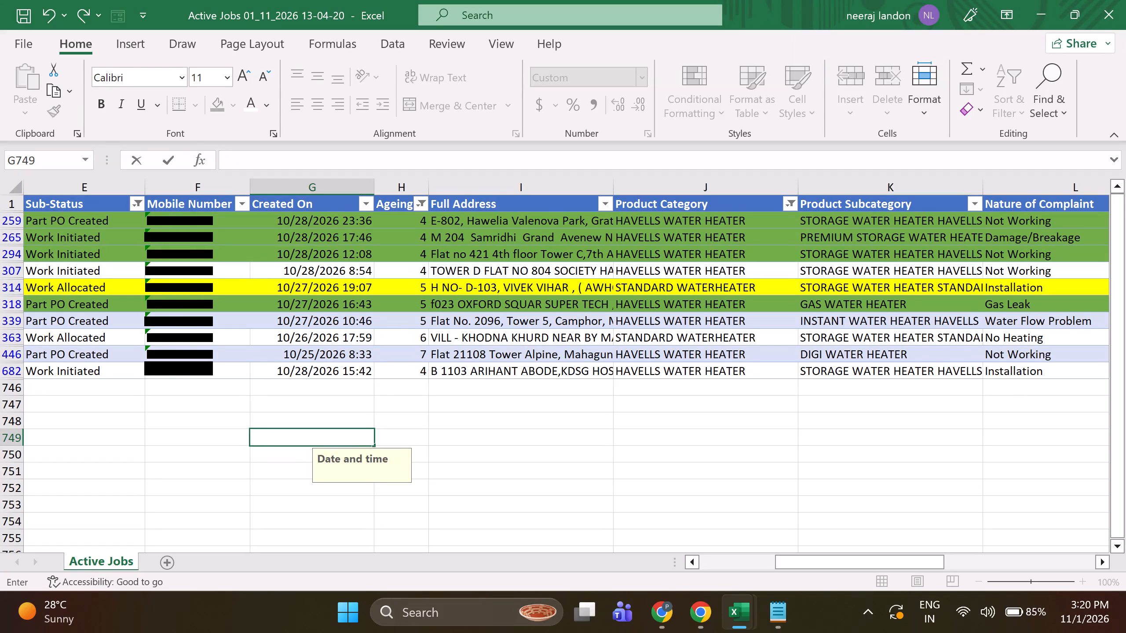
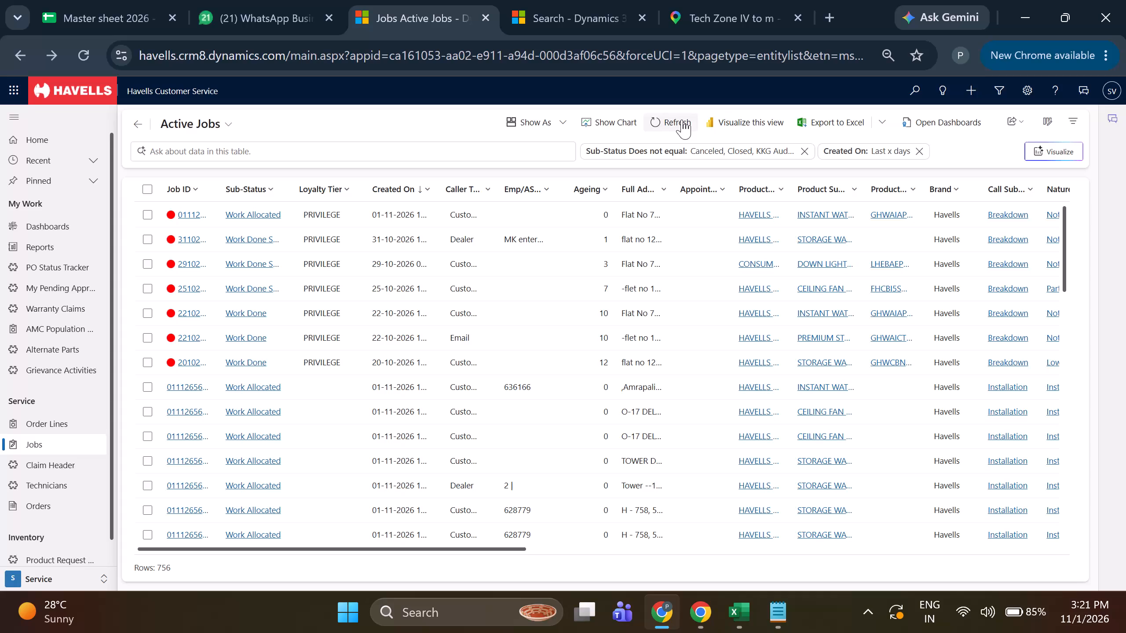
Refresh the Active Jobs list in Havells Customer Service.
{"action": "left_click", "coordinate": [682, 120]}
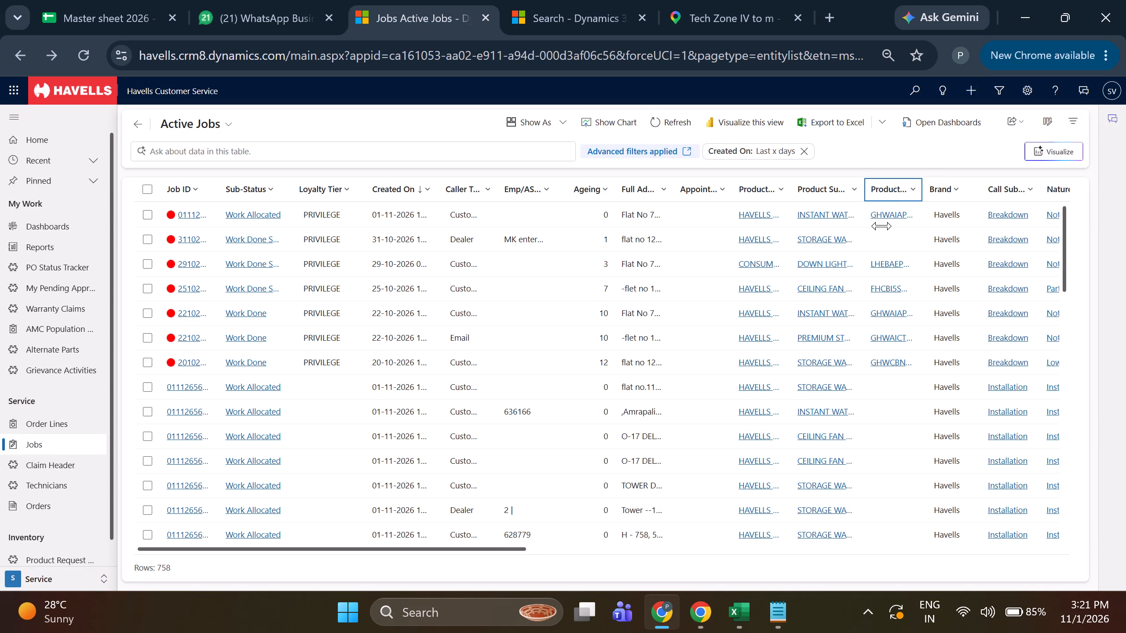
Add the Mobile Number column to the Active Jobs view's column list.
{"action": "left_click", "coordinate": [1051, 121]}
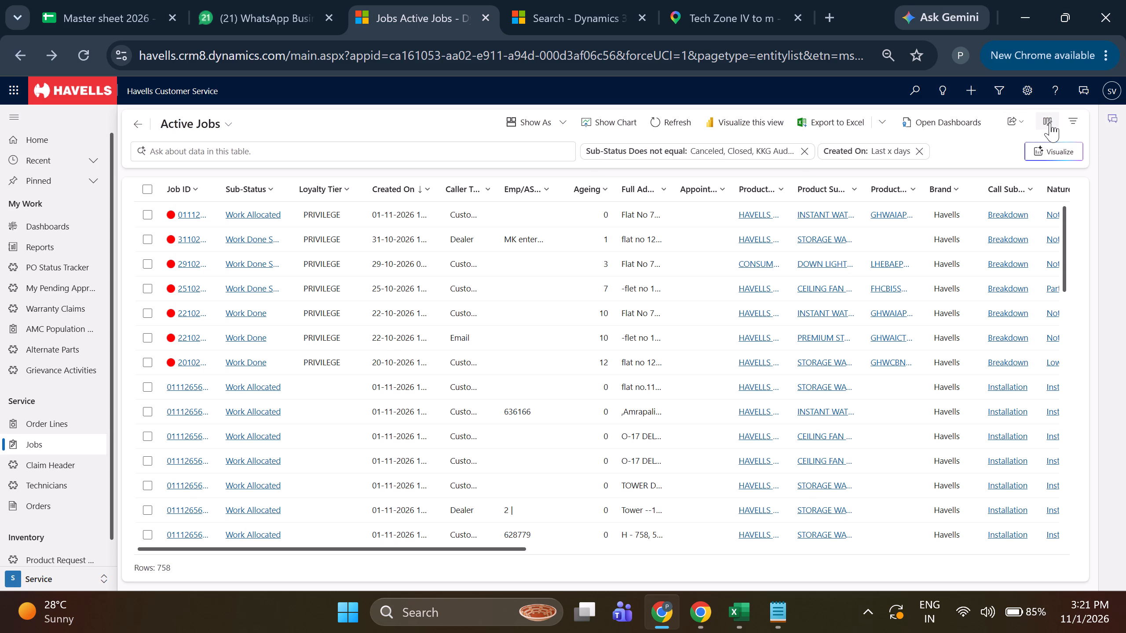
{"action": "left_click", "coordinate": [984, 113]}
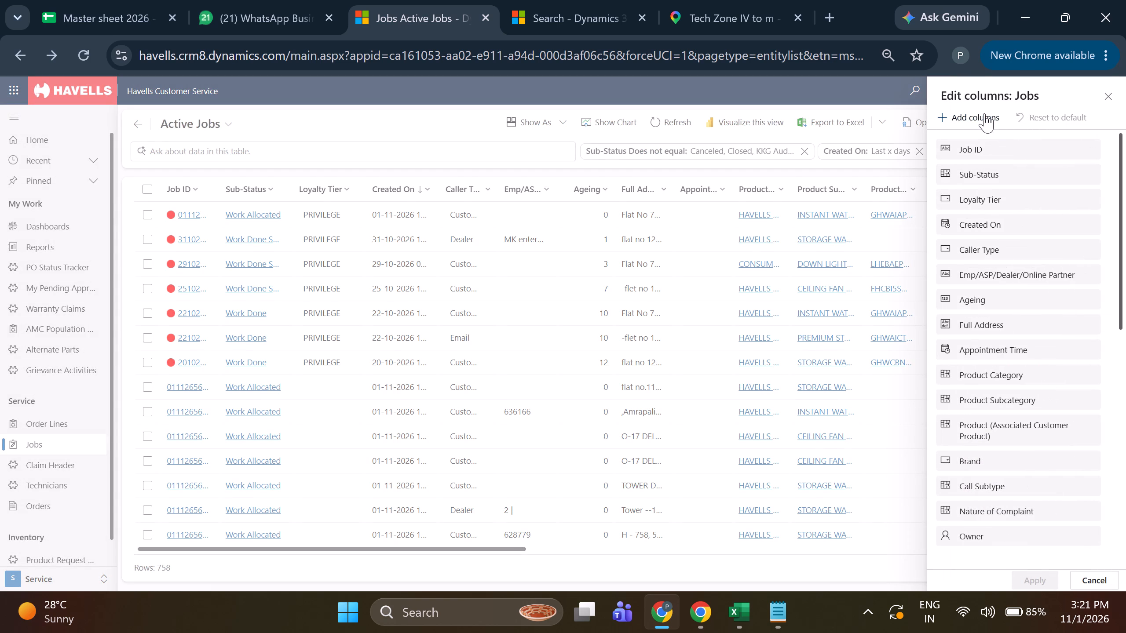
{"action": "left_click", "coordinate": [1000, 138]}
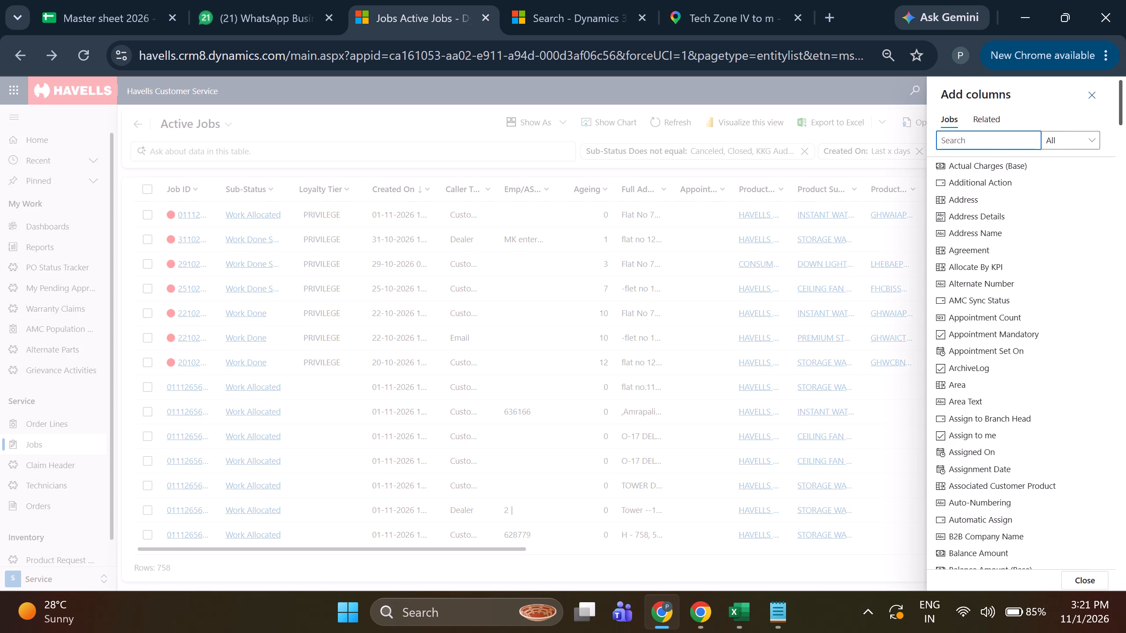
{"action": "type", "text": "mob"}
{"action": "left_click", "coordinate": [1014, 201]}
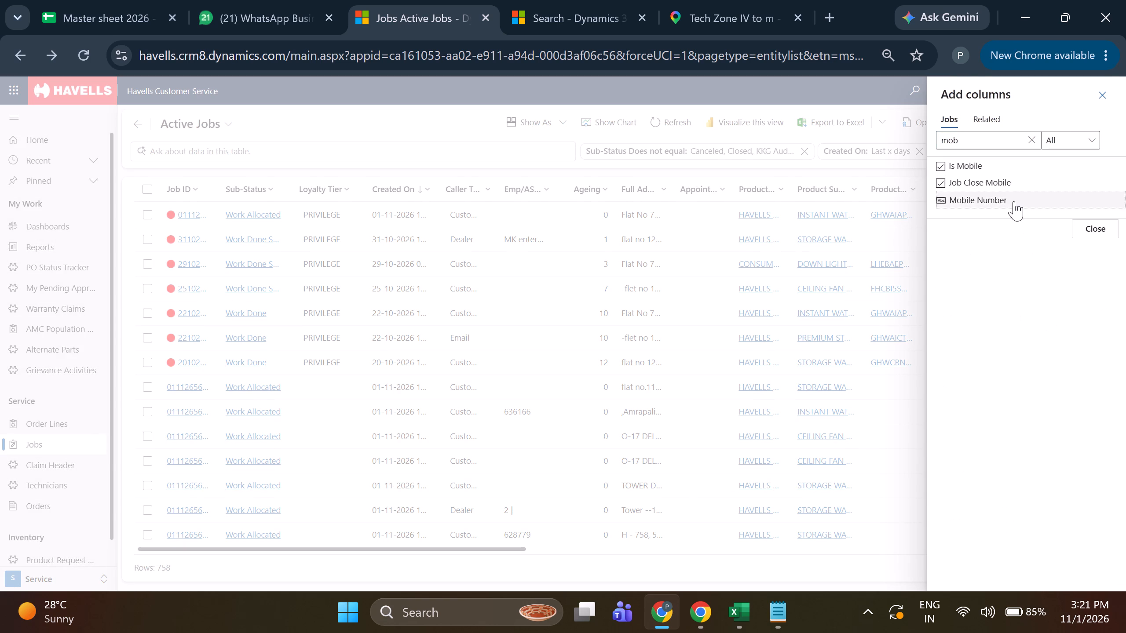
{"action": "left_click", "coordinate": [1086, 216]}
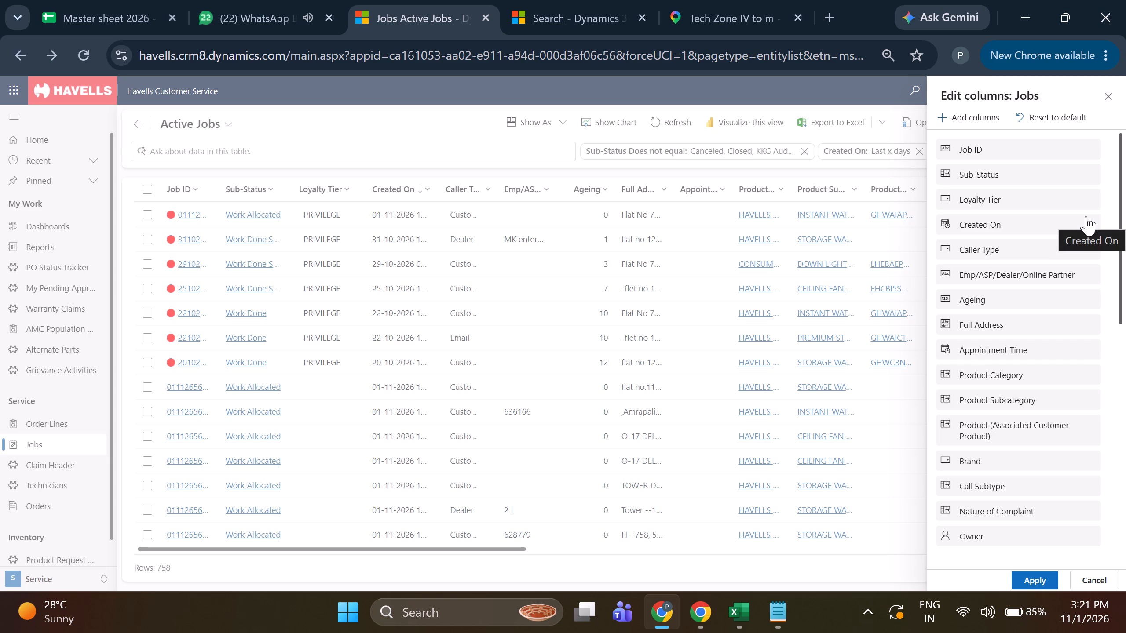
Move the Mobile Number column up to sit between Sub-Status and Loyalty Tier in the column order.
{"action": "scroll", "coordinate": [1020, 323], "scroll_direction": "down", "scroll_amount": 4}
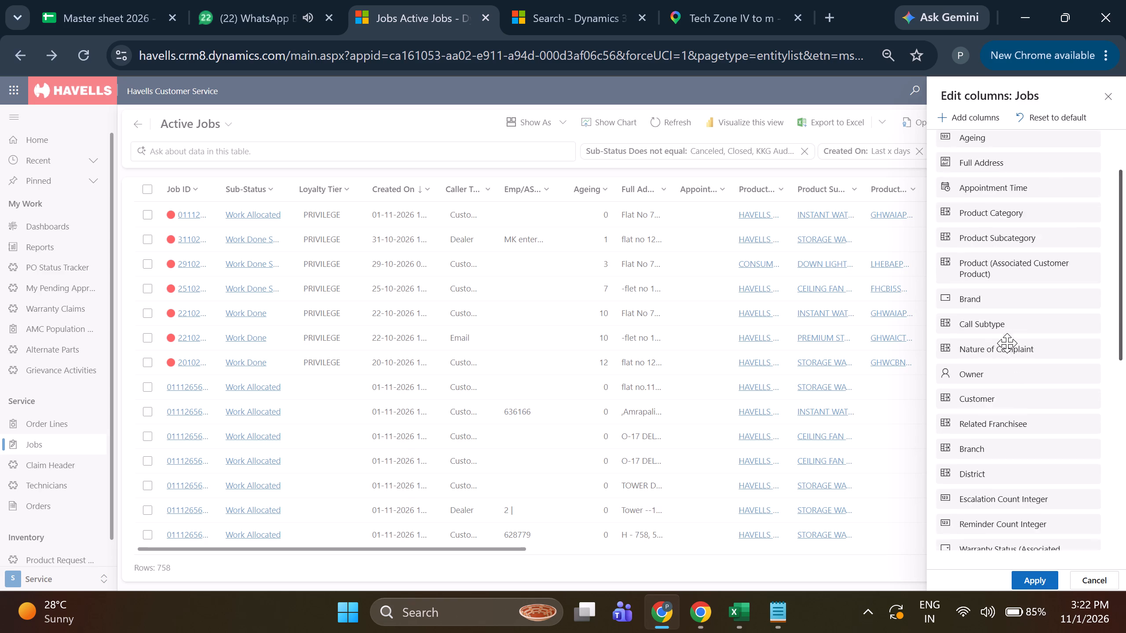
{"action": "scroll", "coordinate": [1007, 343], "scroll_direction": "down", "scroll_amount": 8}
{"action": "left_click_drag", "start_coordinate": [1016, 525], "coordinate": [1004, 253]}
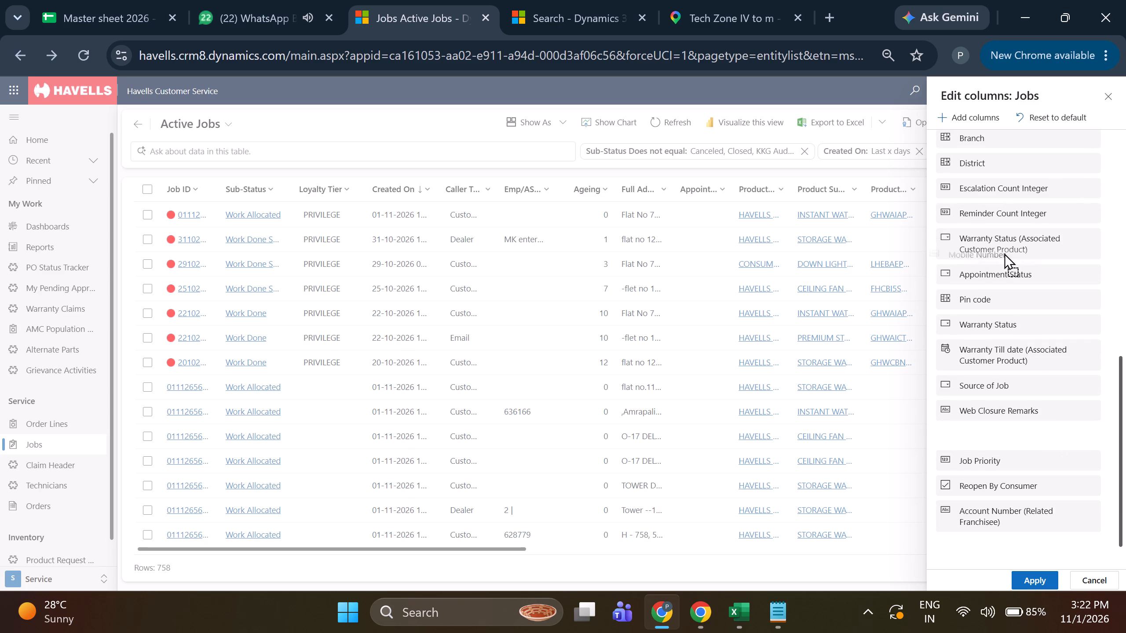
{"action": "left_click_drag", "start_coordinate": [1004, 253], "coordinate": [1013, 162]}
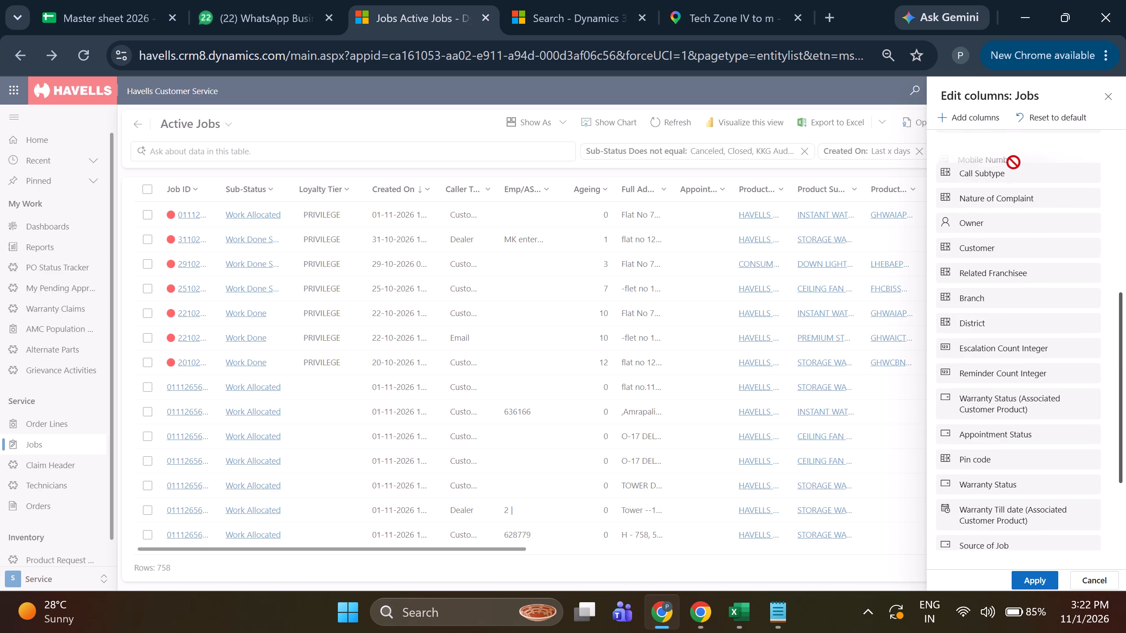
{"action": "left_click_drag", "start_coordinate": [1013, 162], "coordinate": [1008, 140]}
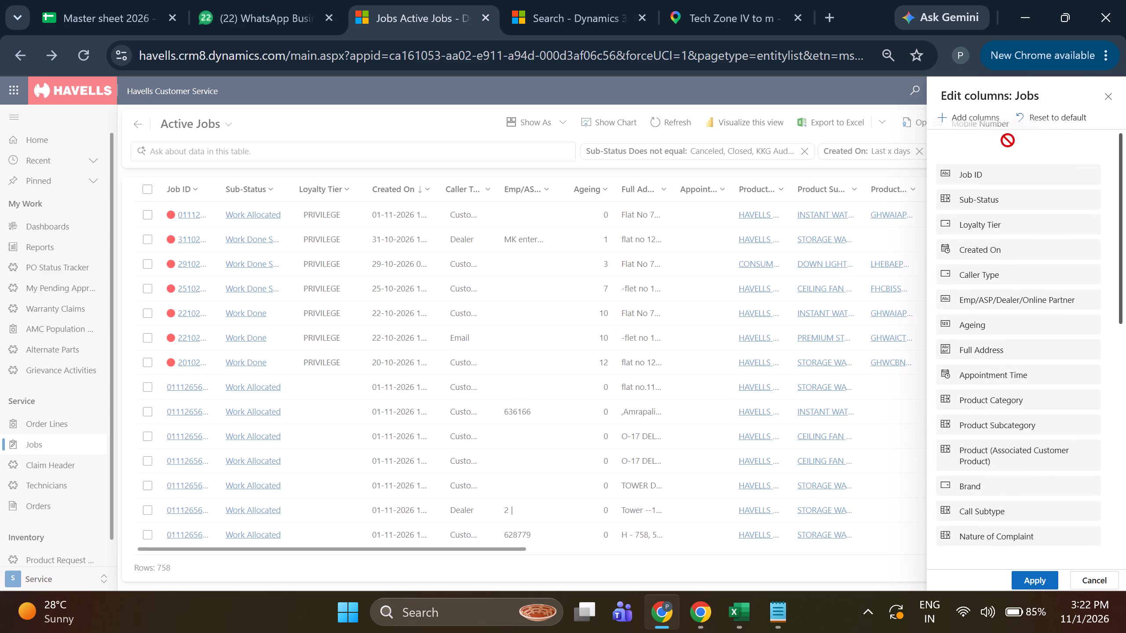
{"action": "left_click_drag", "start_coordinate": [1008, 140], "coordinate": [1002, 205]}
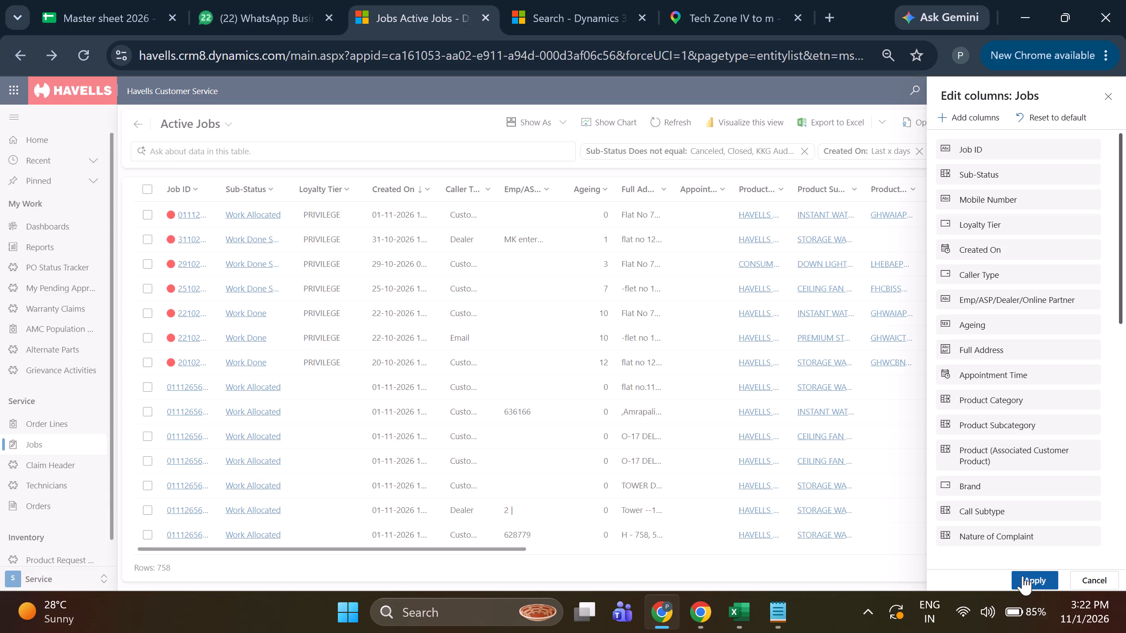
Apply the edited column layout to the Active Jobs view.
{"action": "left_click", "coordinate": [1023, 576]}
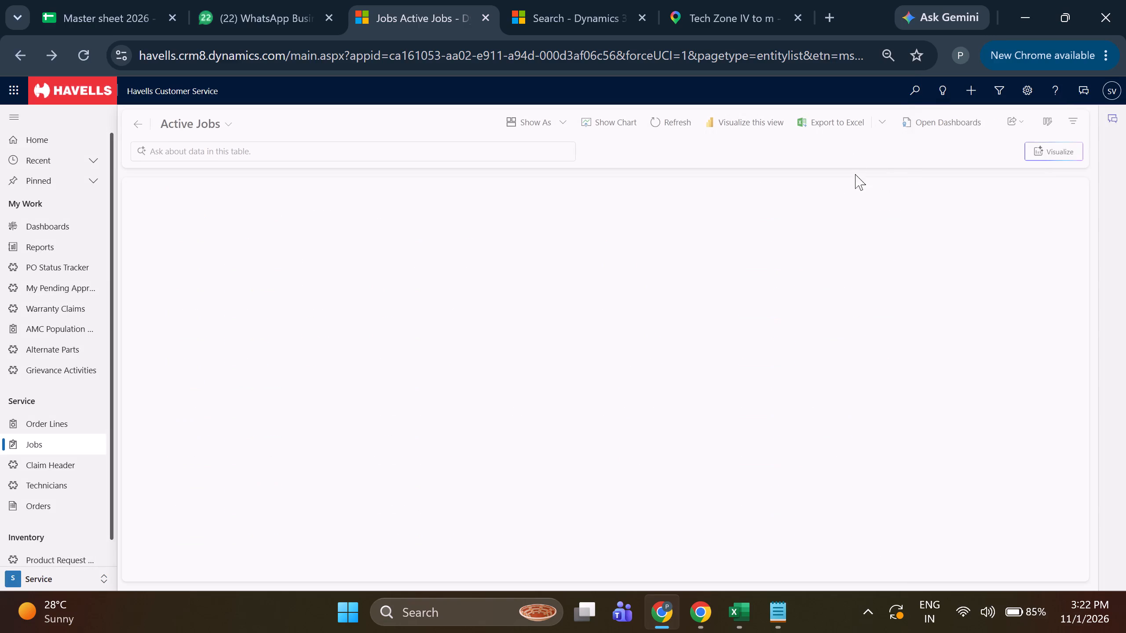
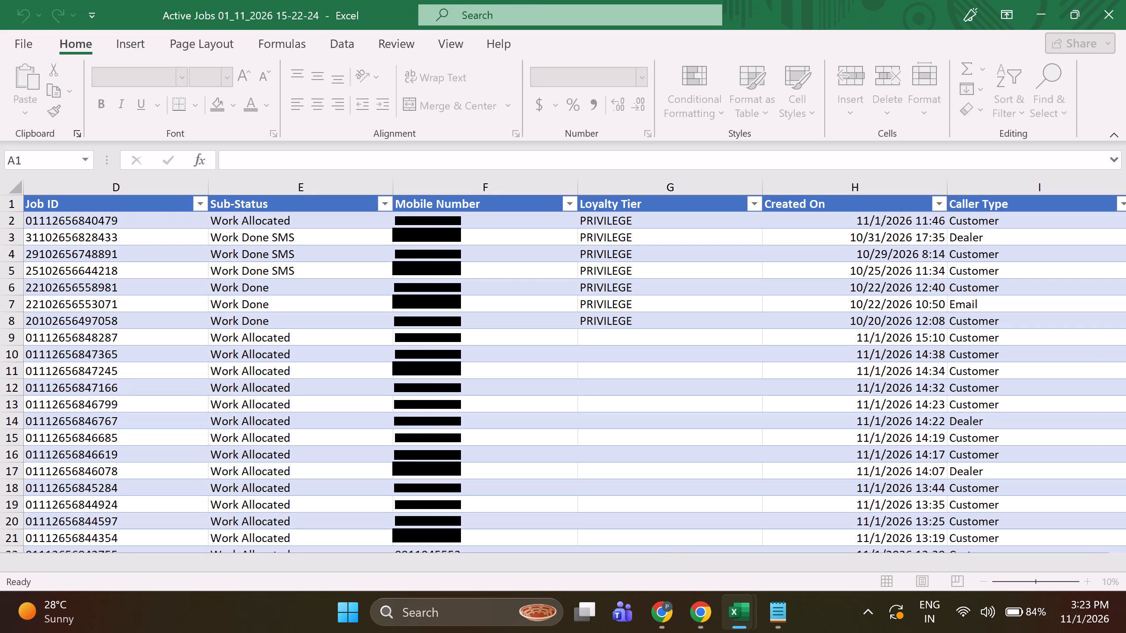
Delete the Loyalty Tier, Caller Type and Emp/ASP/Dealer/Online Partner columns from the Active Jobs sheet.
{"action": "left_click", "coordinate": [618, 183]}
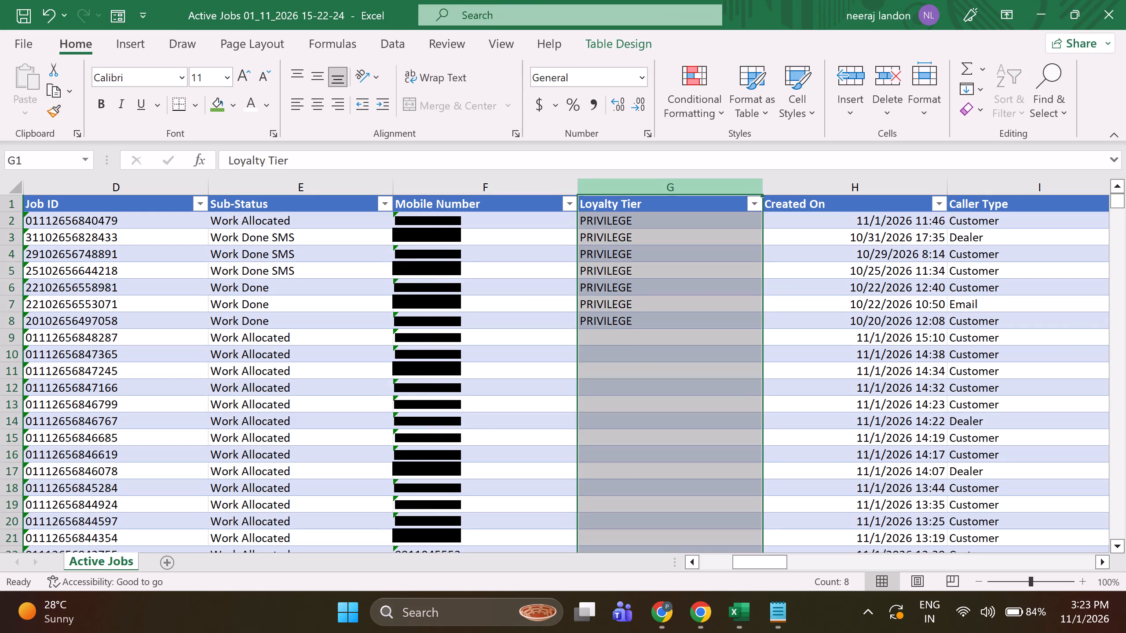
{"action": "key", "text": "ctrl+minus"}
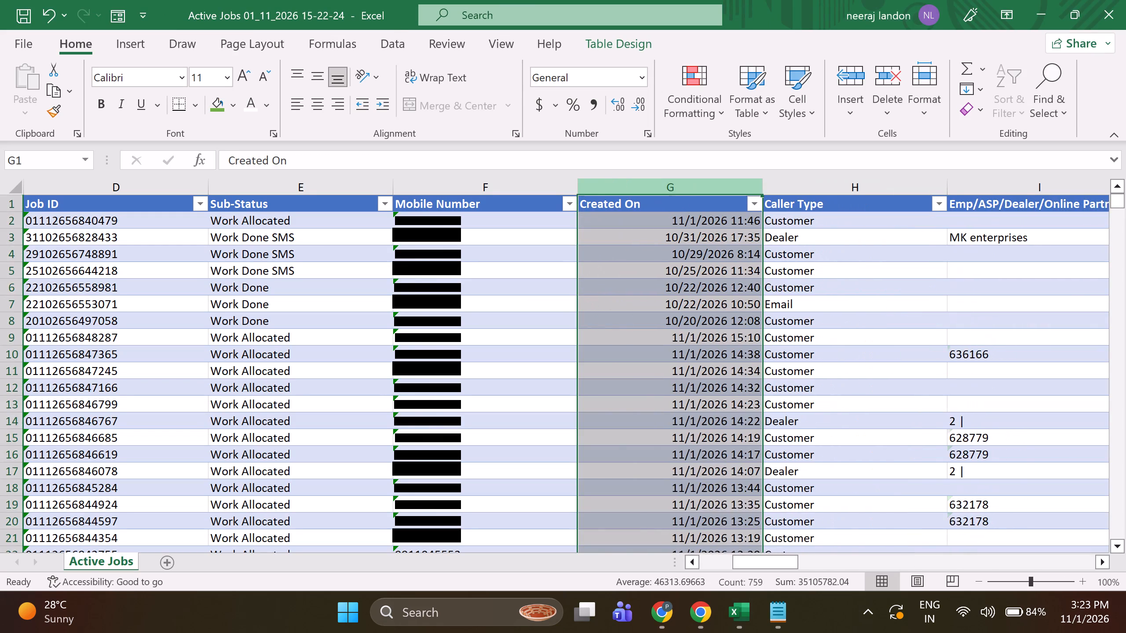
{"action": "left_click", "coordinate": [815, 186]}
{"action": "key", "text": "ctrl+minus"}
{"action": "key", "text": "ctrl+minus"}
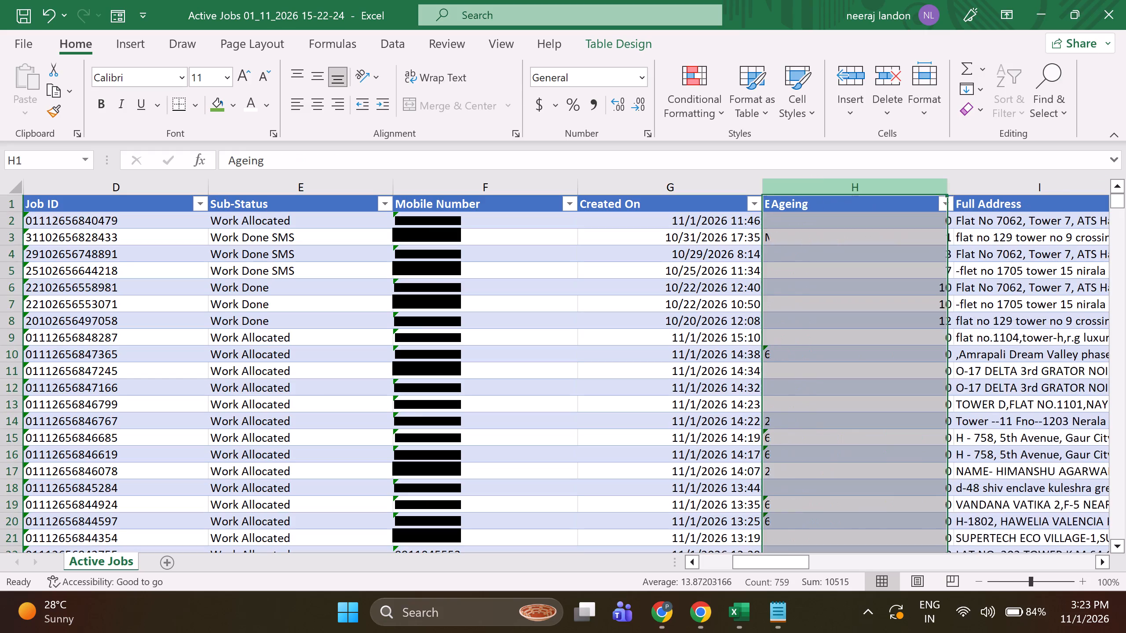
Delete the Appointment Time column between Full Address and Product Category.
{"action": "key", "text": "Right"}
{"action": "key", "text": "Right"}
{"action": "key", "text": "Right"}
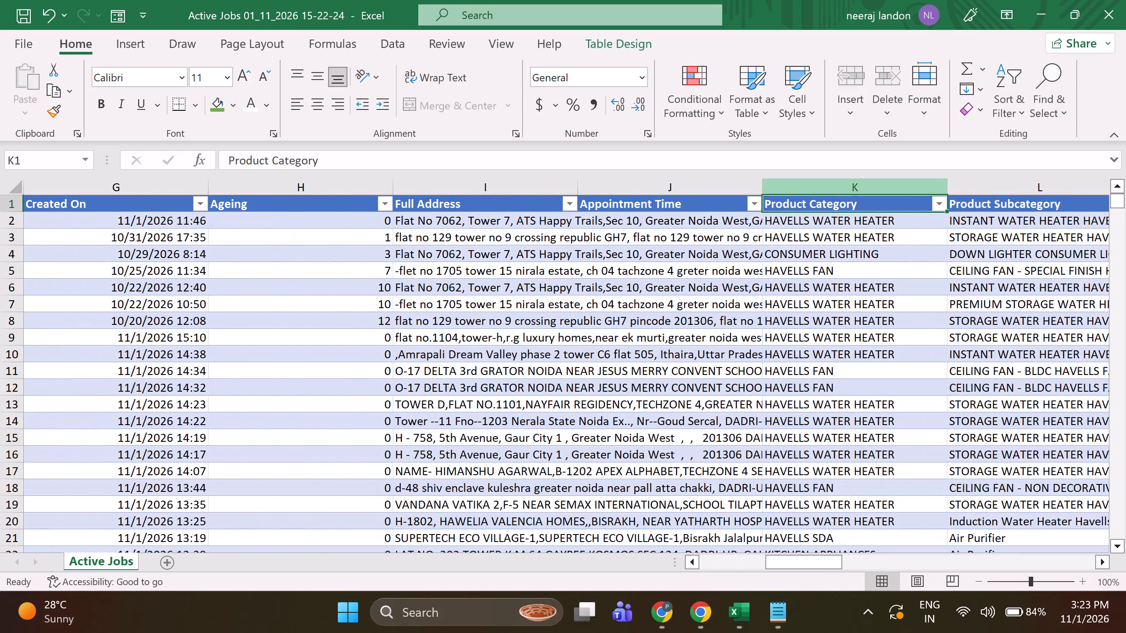
{"action": "left_click", "coordinate": [733, 185]}
{"action": "key", "text": "ctrl+minus"}
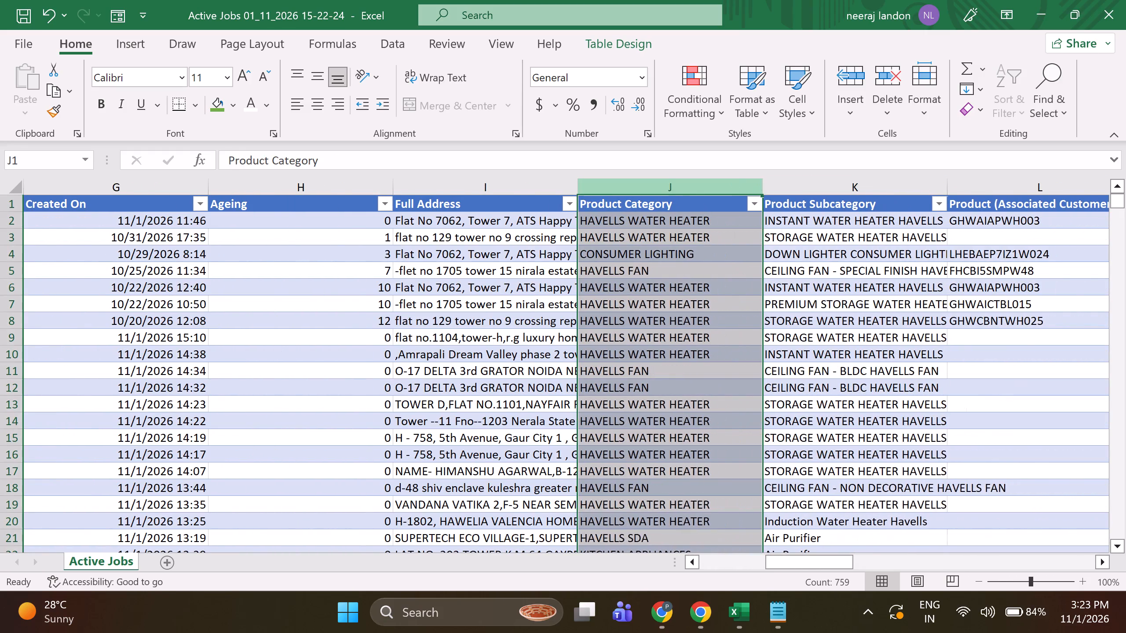
Delete the columns from Product (Associated Customer Product) through Call Subtype, and also the Owner column.
{"action": "left_click", "coordinate": [980, 187]}
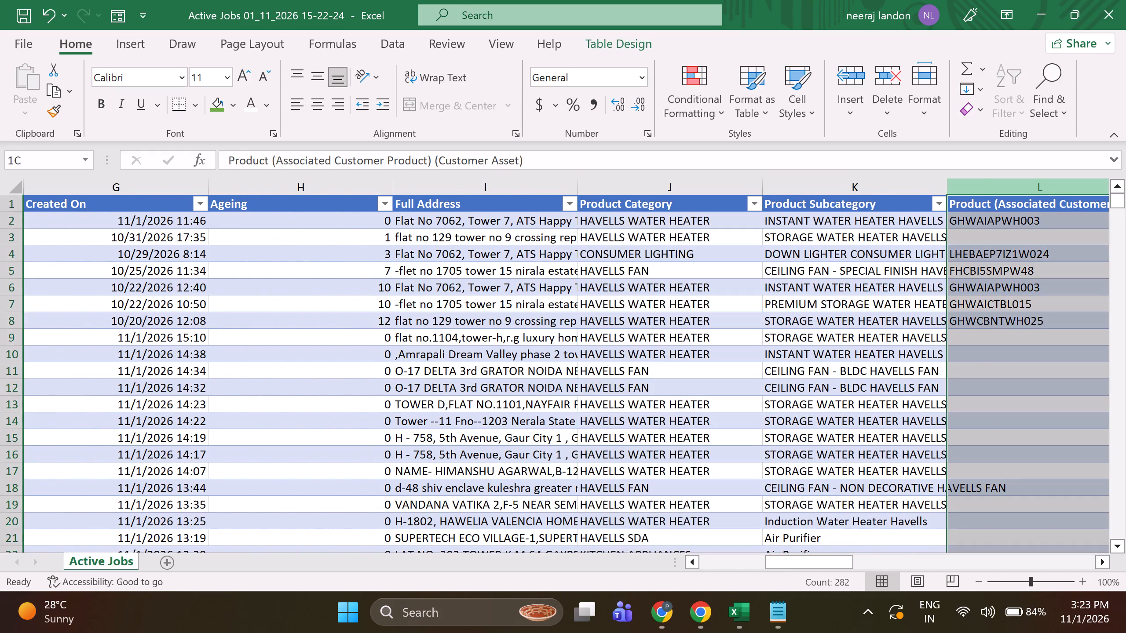
{"action": "key", "text": "ctrl+minus"}
{"action": "key", "text": "ctrl+minus"}
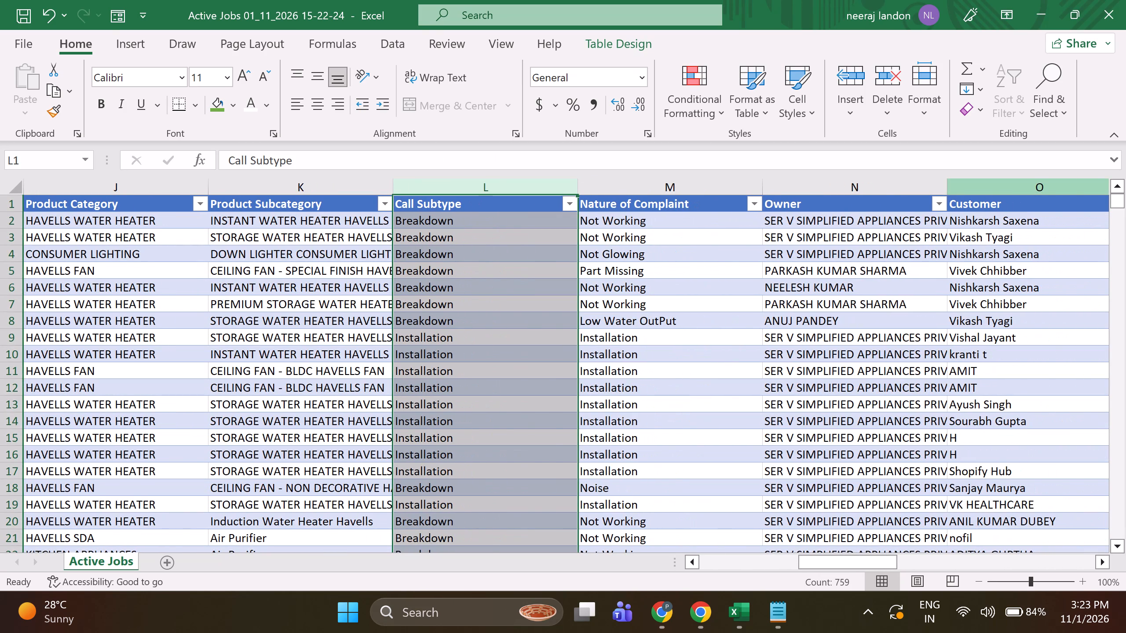
{"action": "key", "text": "ctrl+minus"}
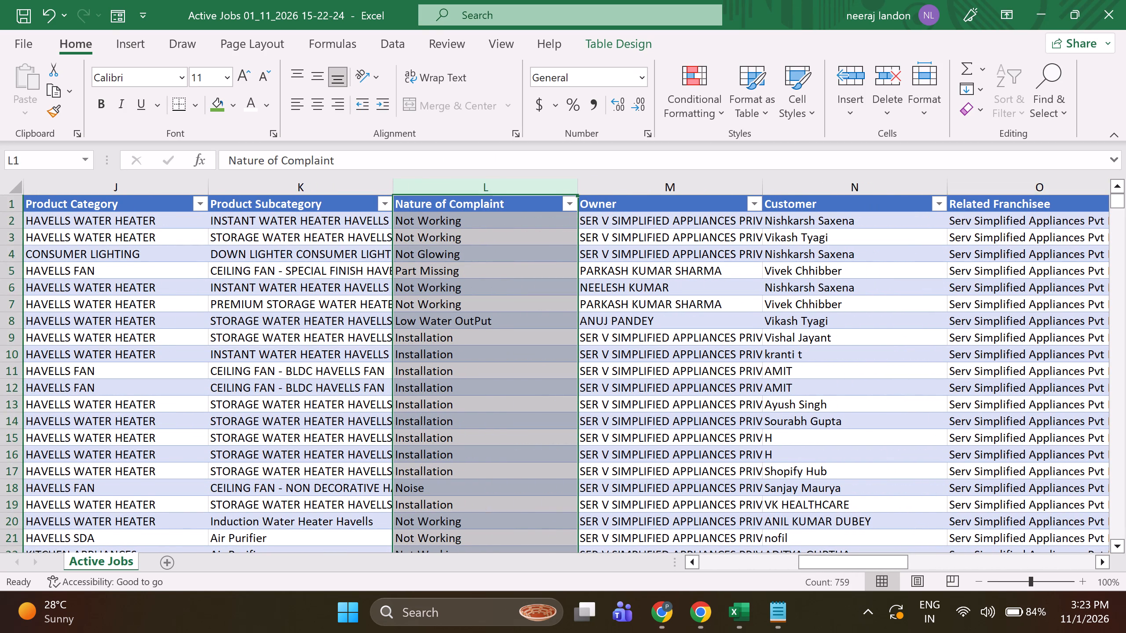
{"action": "left_click", "coordinate": [691, 188]}
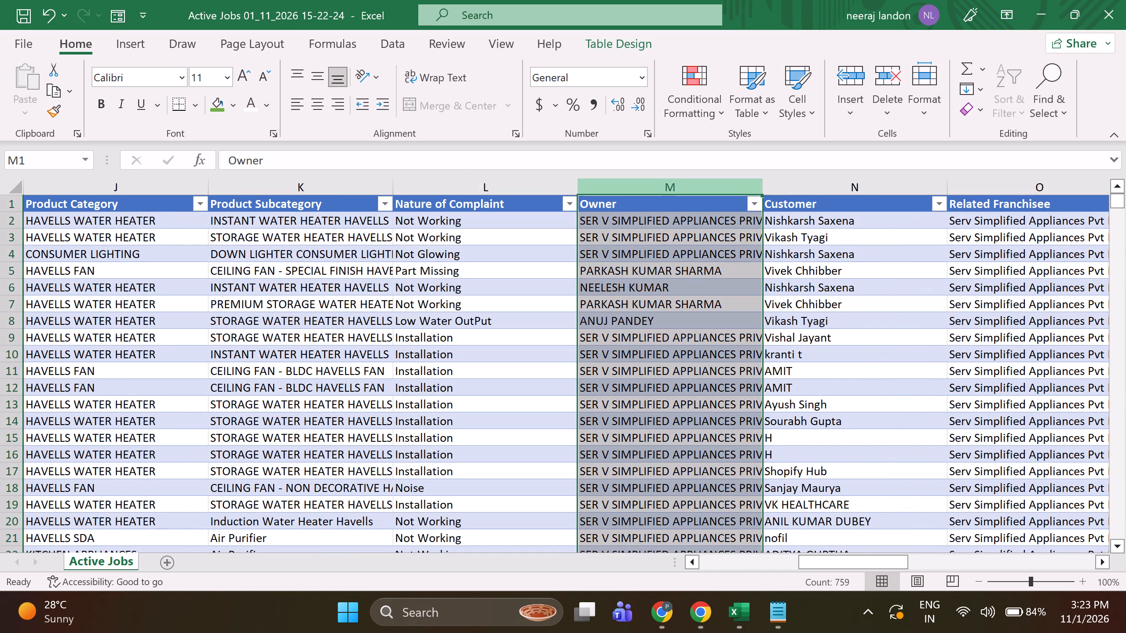
{"action": "key", "text": "ctrl+minus"}
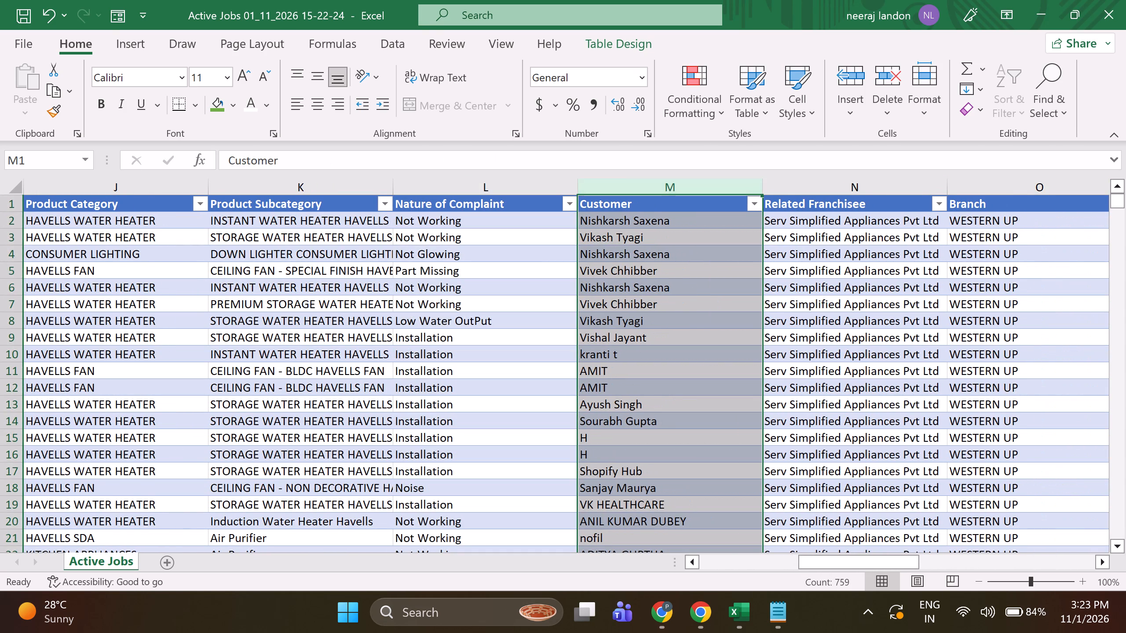
Delete all columns between Customer and Pin code, from Related Franchisee through Appointment Status.
{"action": "left_click", "coordinate": [859, 189]}
{"action": "key", "text": "ctrl+minus"}
{"action": "key", "text": "ctrl+minus"}
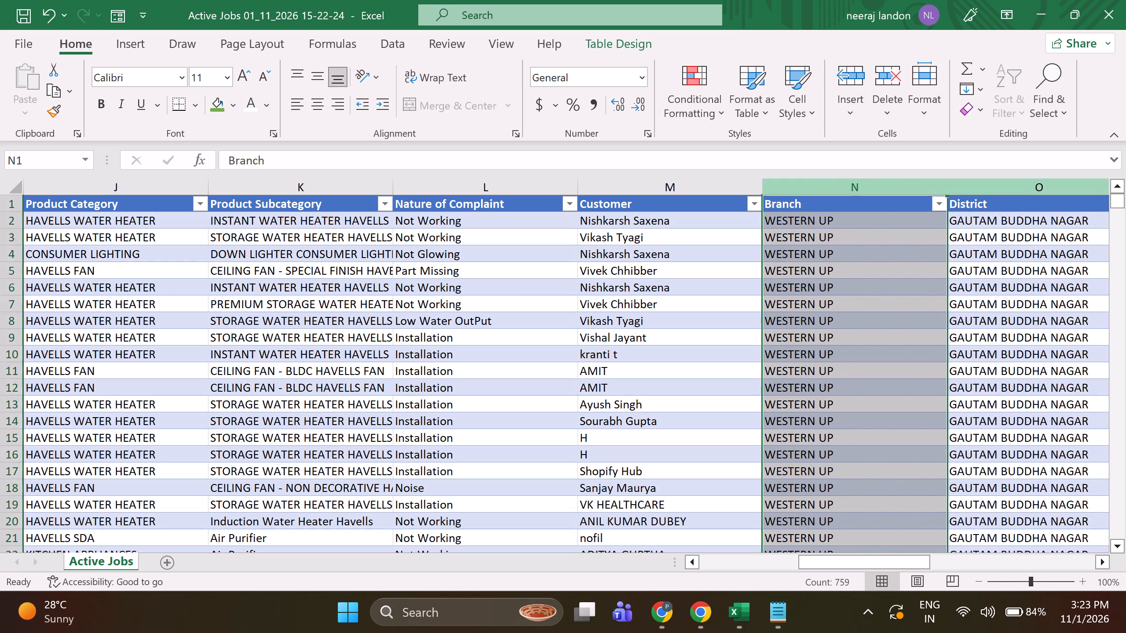
{"action": "key", "text": "ctrl+minus"}
{"action": "key", "text": "ctrl+minus"}
{"action": "key", "text": "ctrl+minus"}
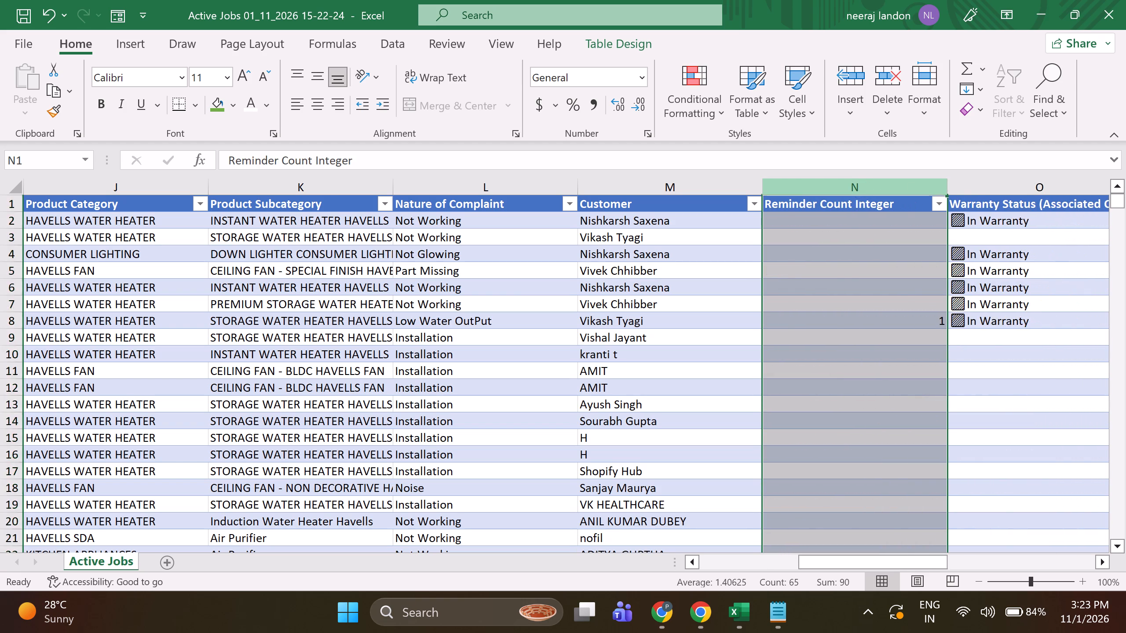
{"action": "key", "text": "ctrl+minus"}
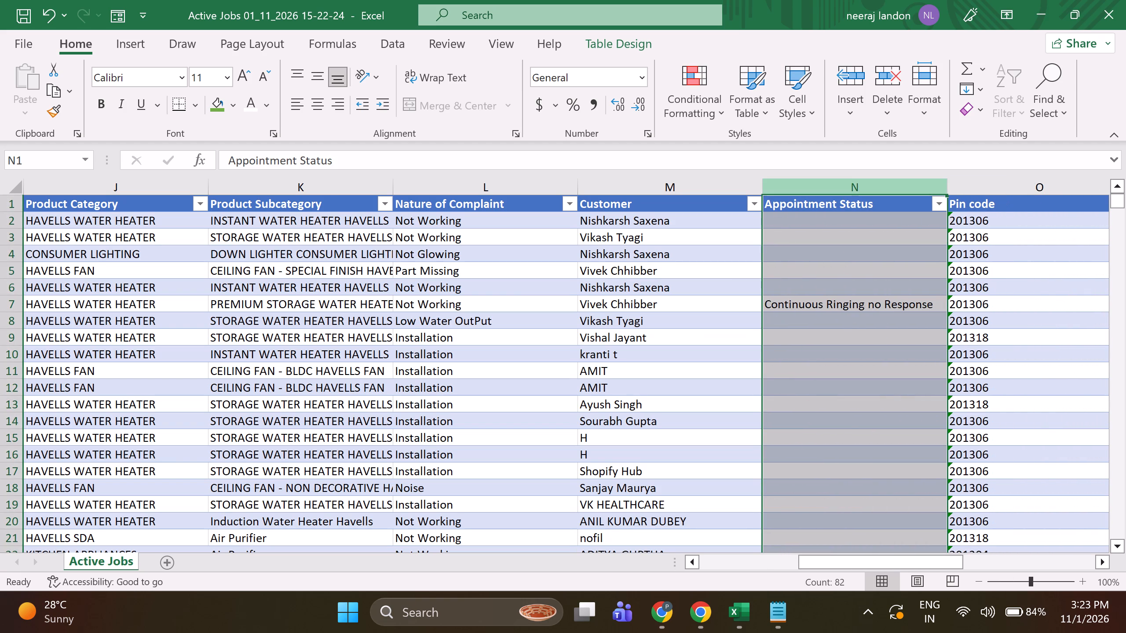
{"action": "key", "text": "ctrl+minus"}
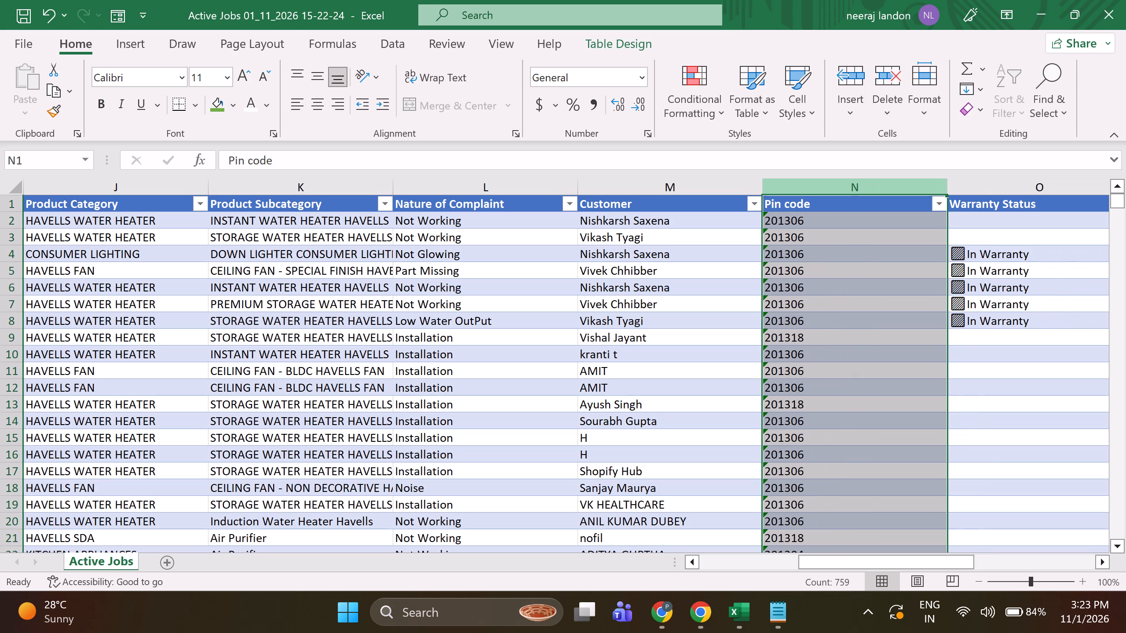
Delete the Warranty Status column that follows Pin code.
{"action": "left_click", "coordinate": [998, 190]}
{"action": "key", "text": "ctrl+minus"}
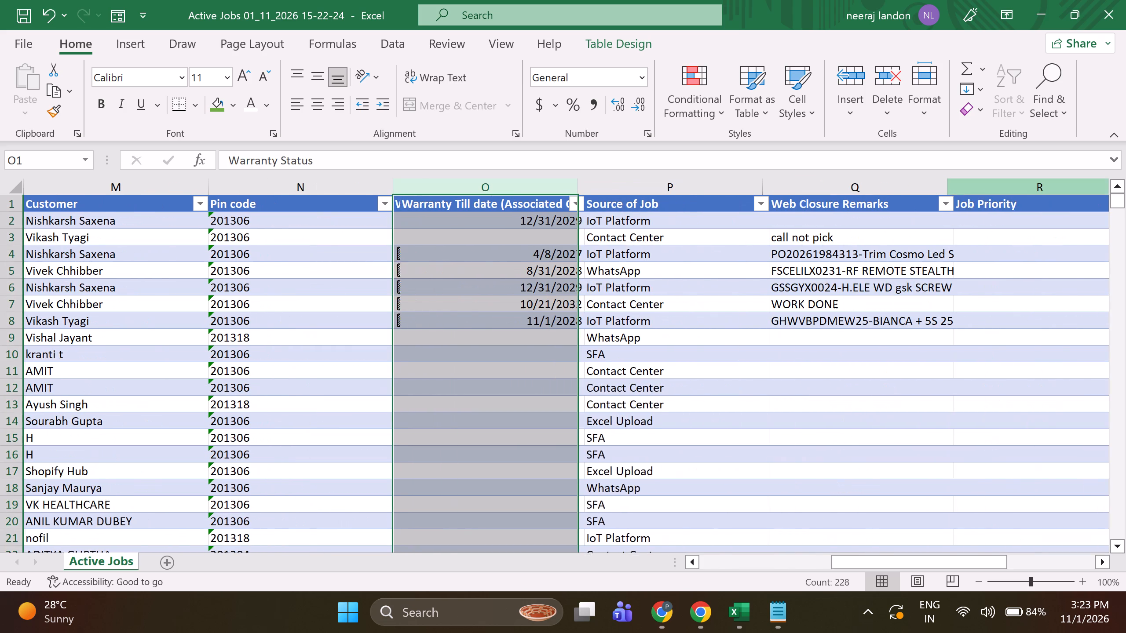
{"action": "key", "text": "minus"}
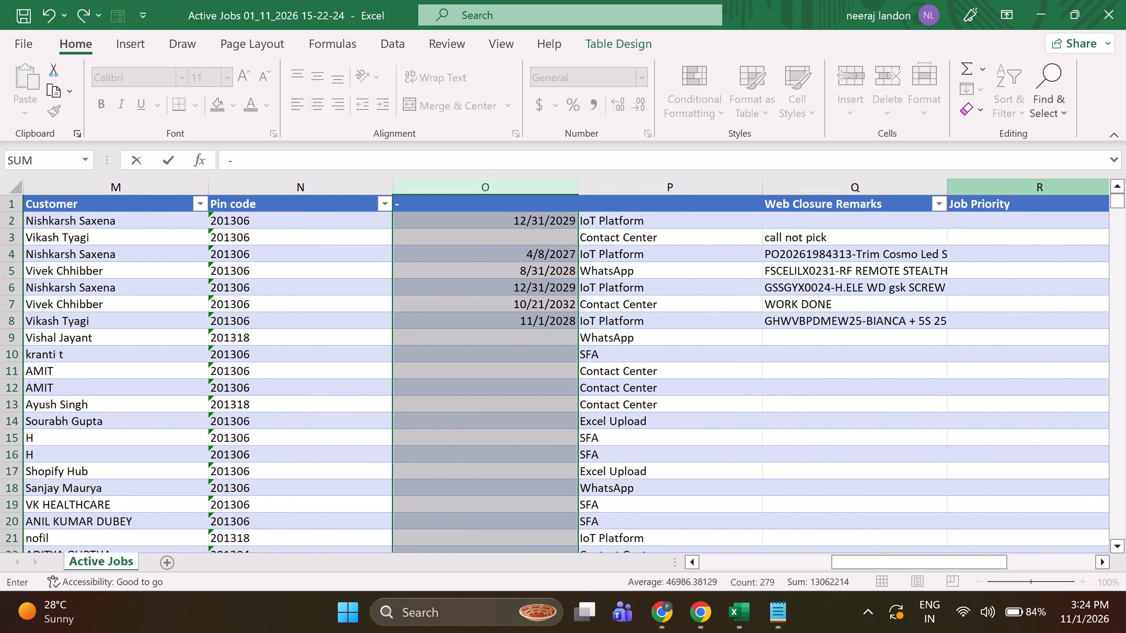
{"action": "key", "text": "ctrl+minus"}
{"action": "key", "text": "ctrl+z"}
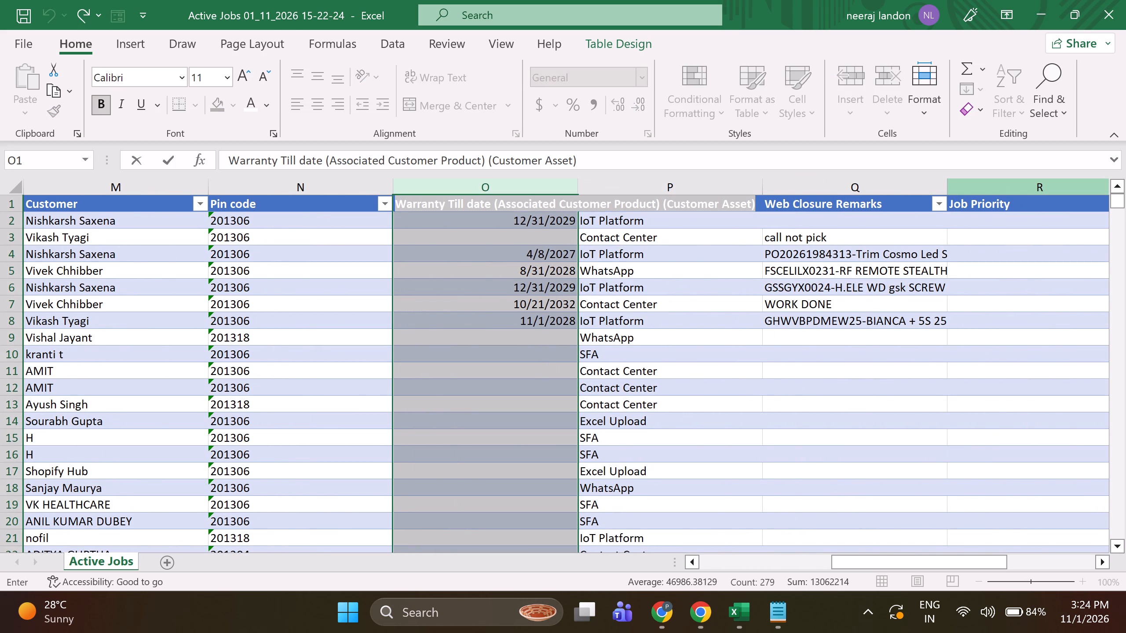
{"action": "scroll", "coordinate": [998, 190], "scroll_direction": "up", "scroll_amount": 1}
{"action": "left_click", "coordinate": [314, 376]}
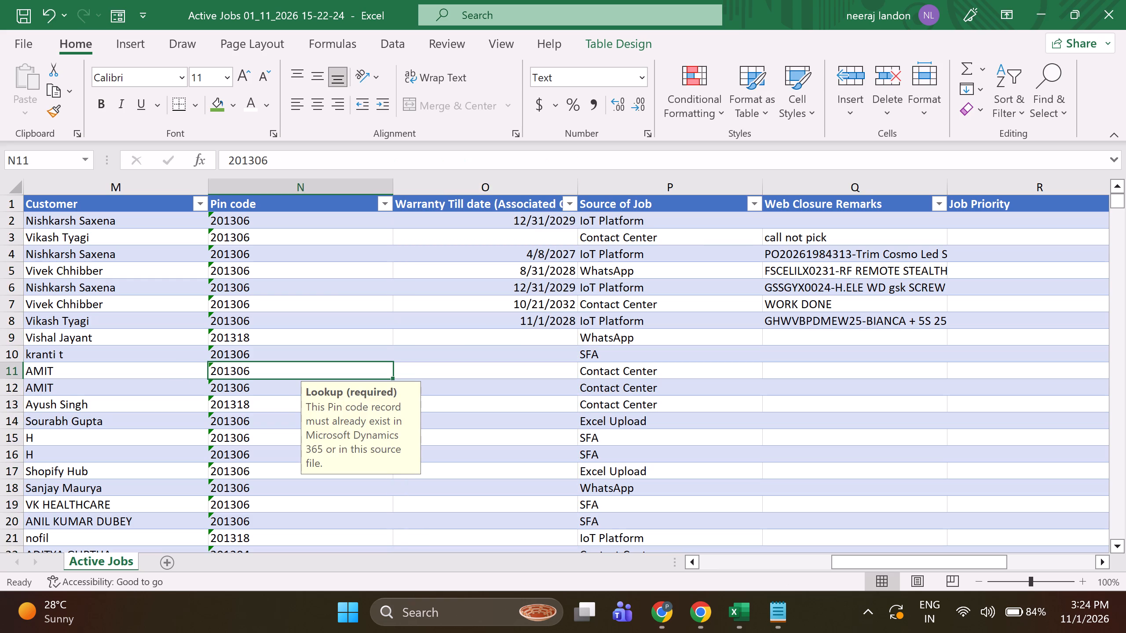
Delete the Warranty Till date, Source of Job, Job Priority, Reopen By Consumer and Account Number columns, keeping Web Closure Remarks.
{"action": "left_click", "coordinate": [457, 193]}
{"action": "key", "text": "ctrl+minus"}
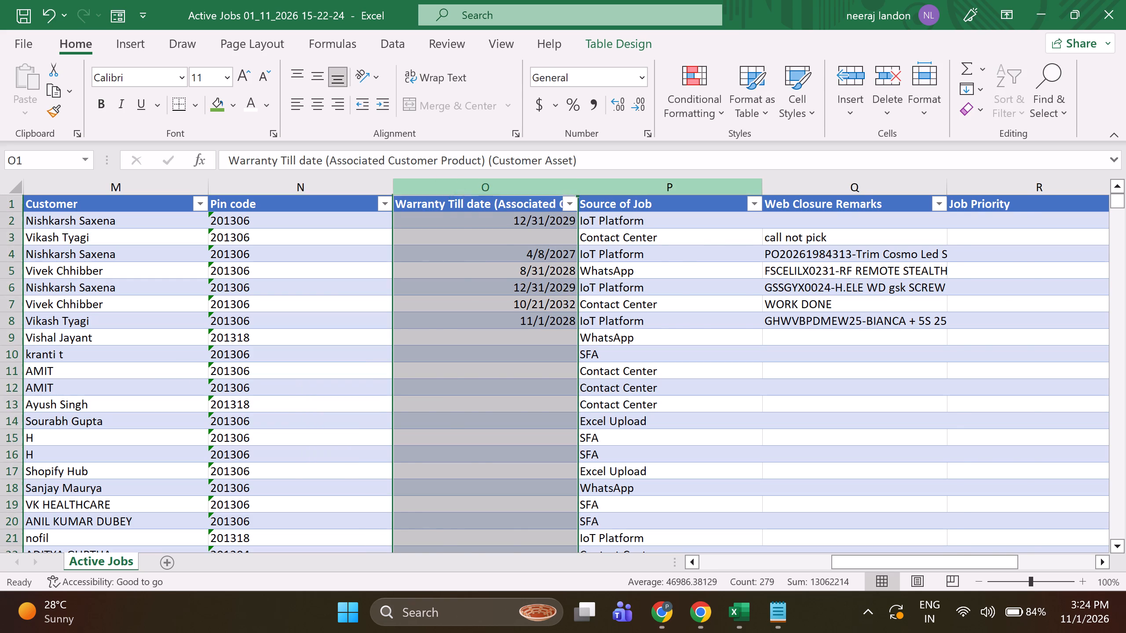
{"action": "key", "text": "ctrl+minus"}
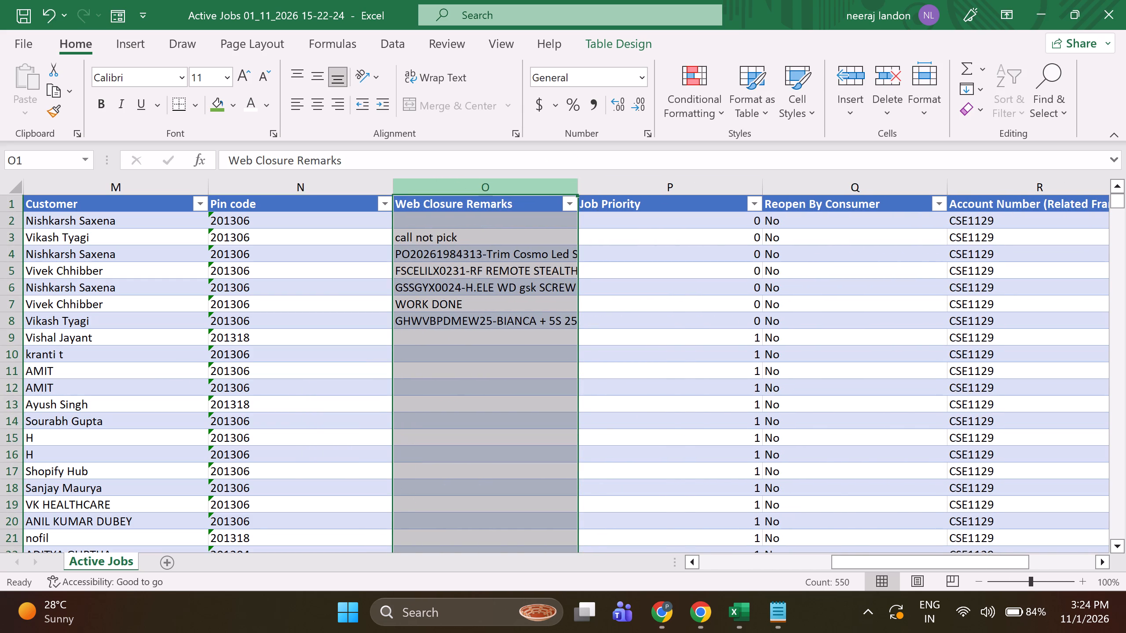
{"action": "left_click", "coordinate": [614, 183]}
{"action": "key", "text": "ctrl+minus"}
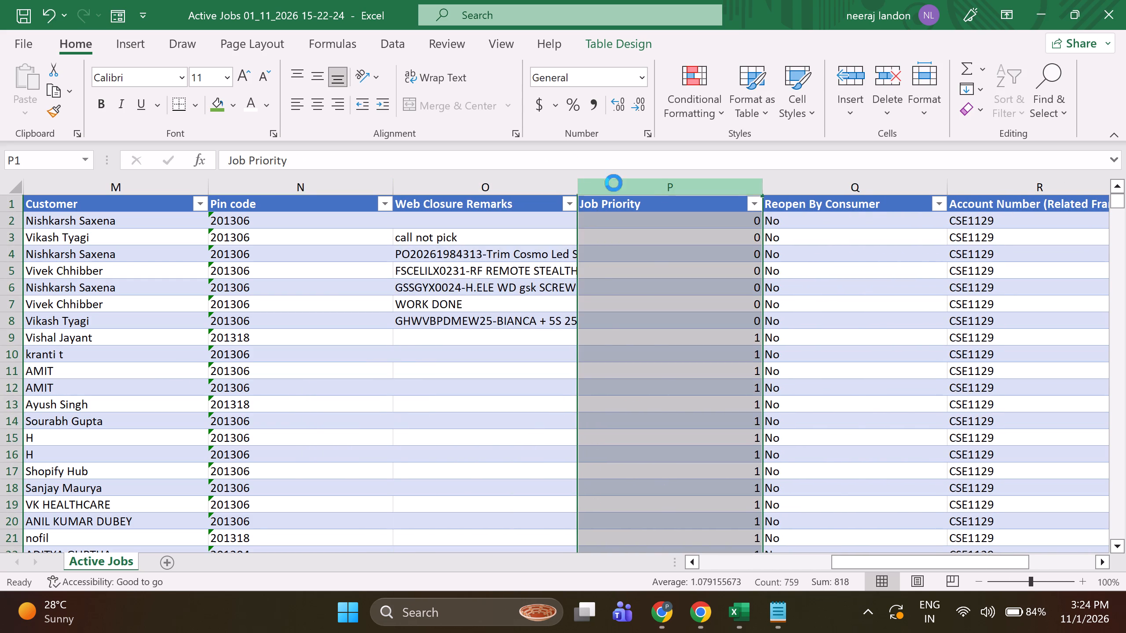
{"action": "key", "text": "ctrl+minus"}
{"action": "key", "text": "ctrl+minus"}
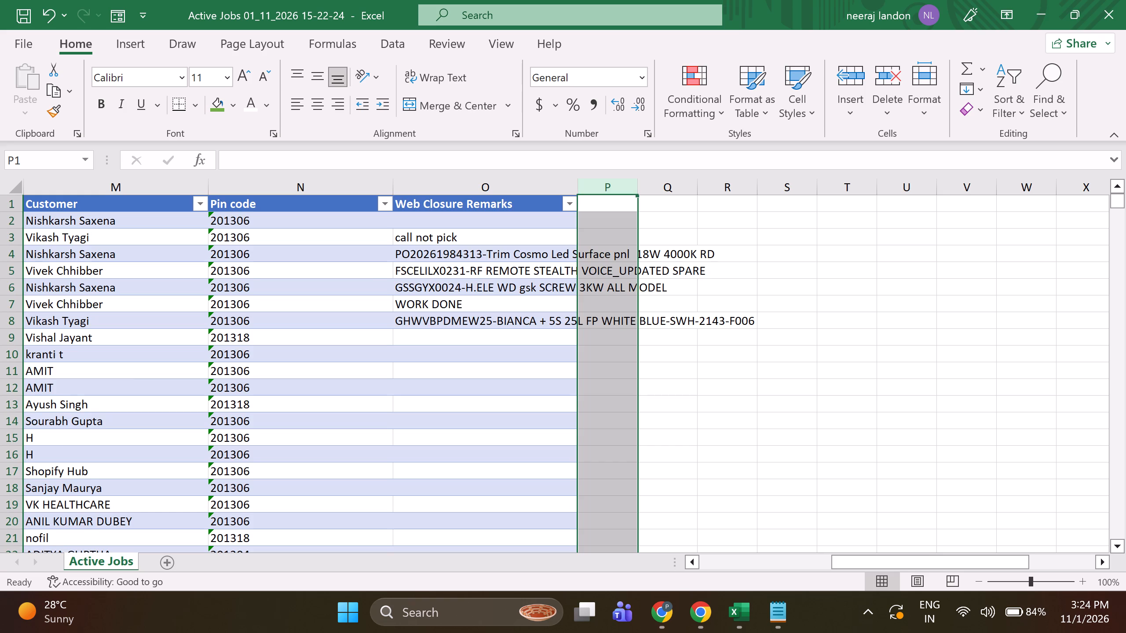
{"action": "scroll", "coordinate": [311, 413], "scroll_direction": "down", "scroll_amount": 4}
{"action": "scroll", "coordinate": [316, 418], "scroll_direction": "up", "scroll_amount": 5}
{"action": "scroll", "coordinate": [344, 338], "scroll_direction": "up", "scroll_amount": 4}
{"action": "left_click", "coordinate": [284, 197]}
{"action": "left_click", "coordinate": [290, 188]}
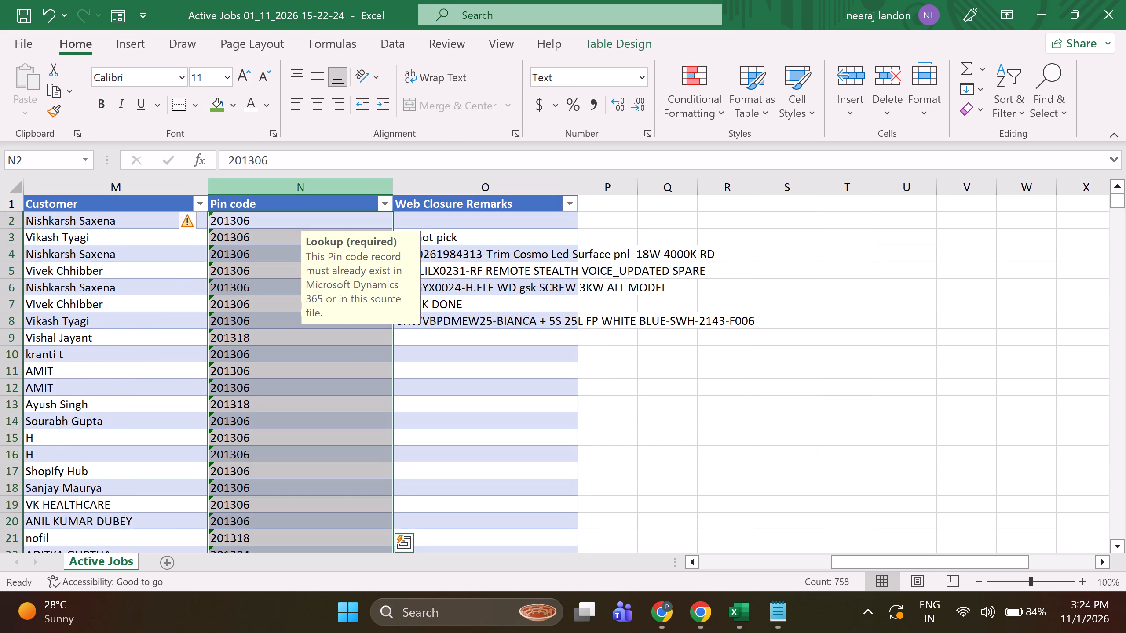
Start saving the trimmed workbook as a new file in the Documents folder.
{"action": "left_click", "coordinate": [0, 44]}
{"action": "left_click", "coordinate": [12, 45]}
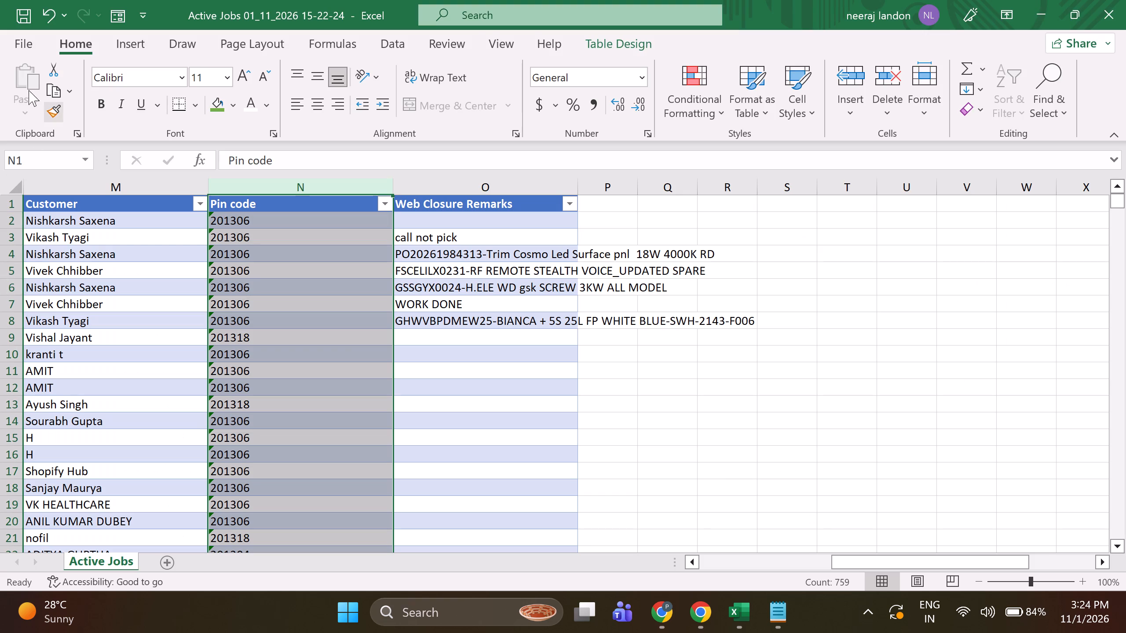
{"action": "left_click", "coordinate": [15, 41]}
{"action": "left_click", "coordinate": [59, 286]}
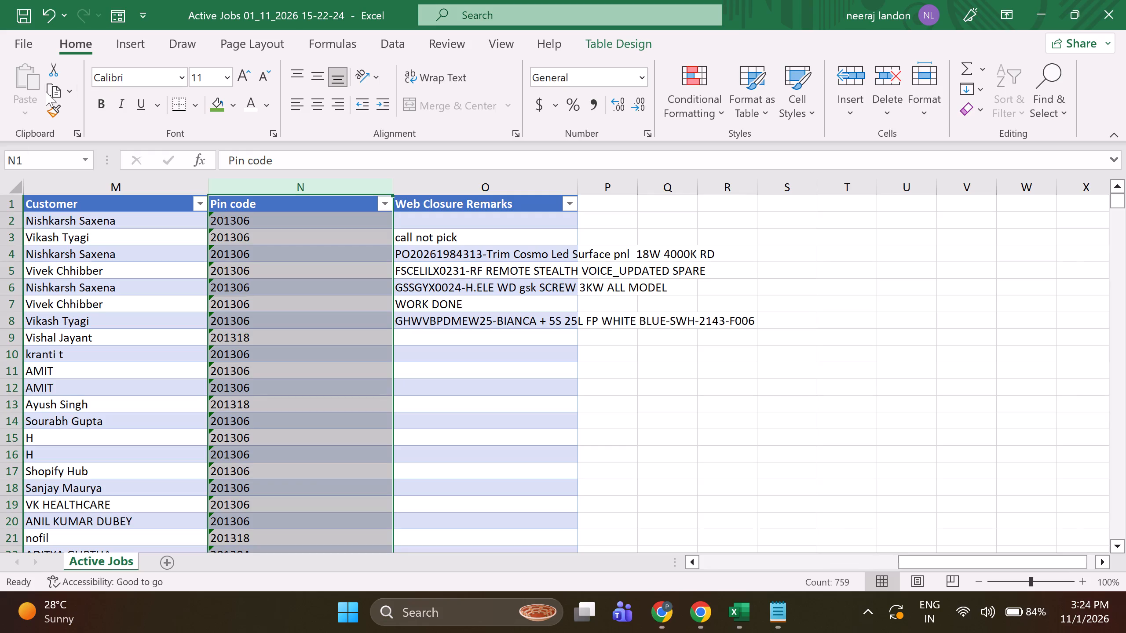
{"action": "left_click", "coordinate": [26, 48]}
{"action": "left_click", "coordinate": [65, 313]}
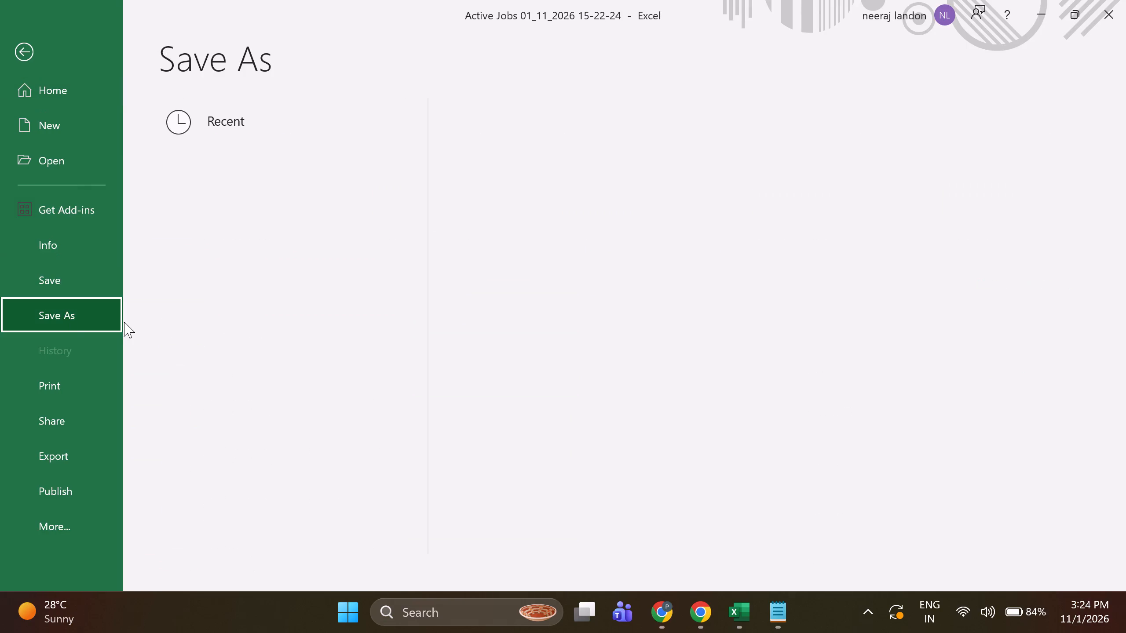
{"action": "double_click", "coordinate": [351, 265]}
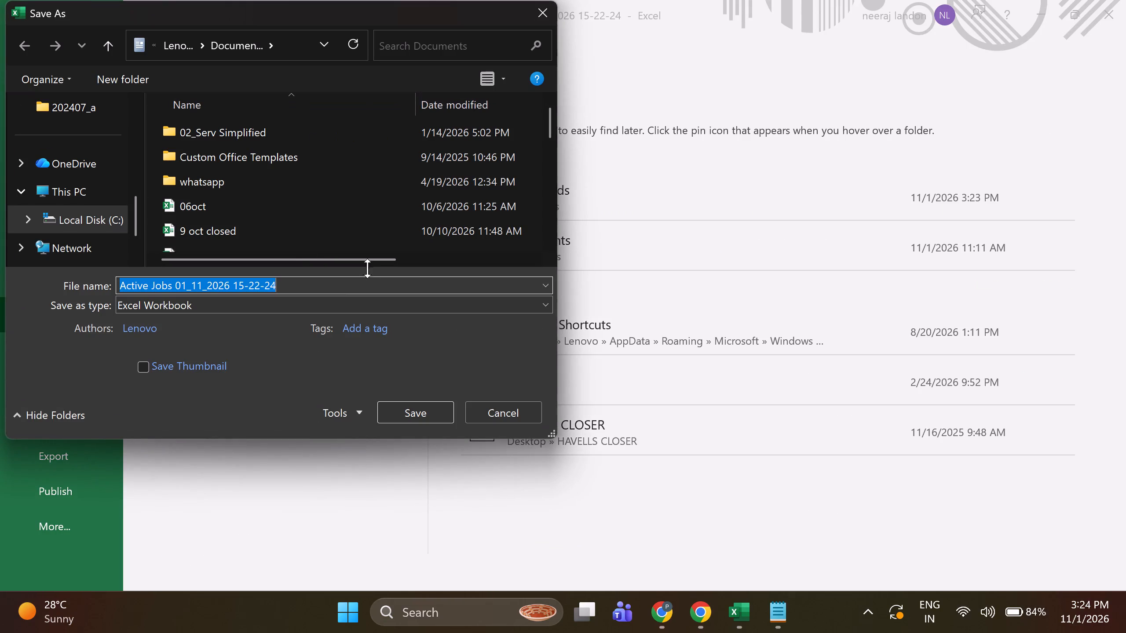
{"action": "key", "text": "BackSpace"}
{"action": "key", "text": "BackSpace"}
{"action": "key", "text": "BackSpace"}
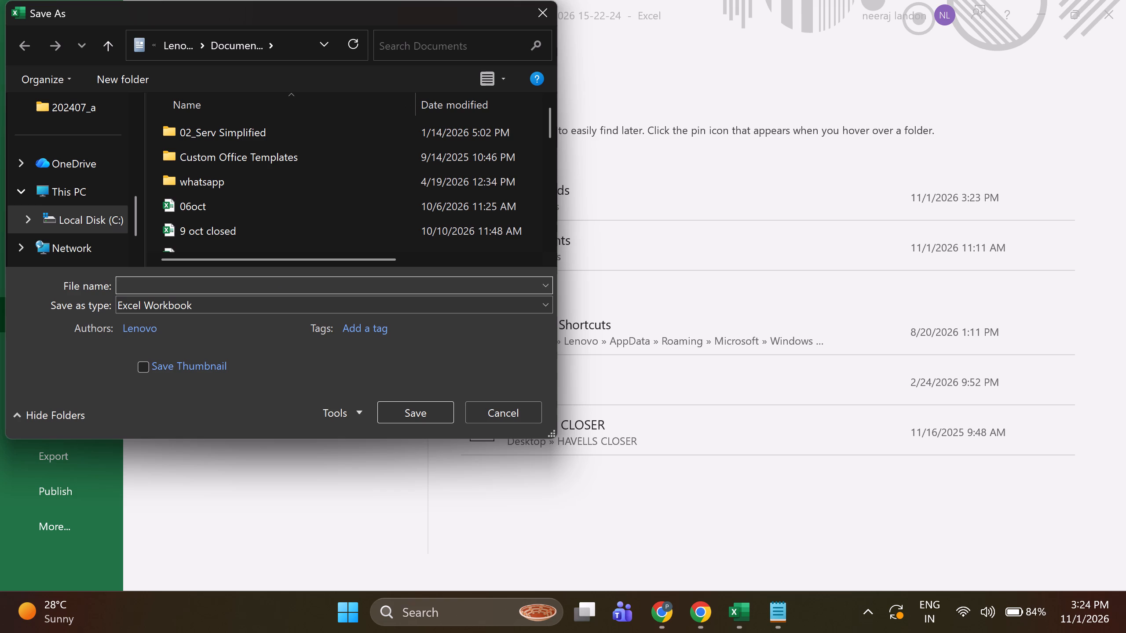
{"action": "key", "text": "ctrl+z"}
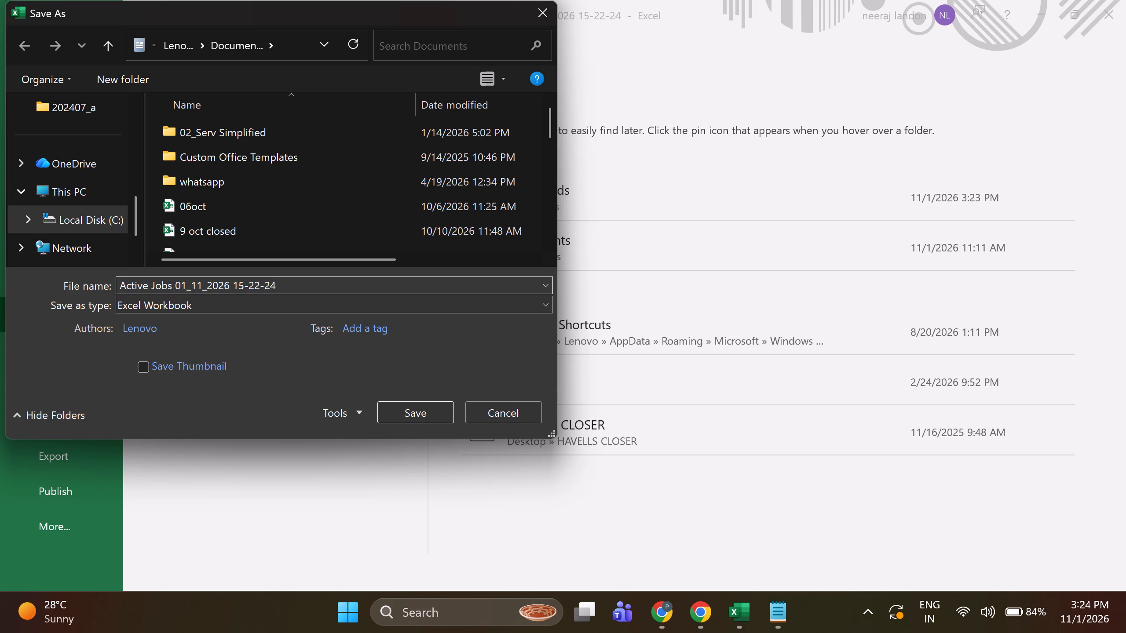
Replace the time at the end of the file name so it reads "Active Jobs 01_11_2026 1no".
{"action": "left_click", "coordinate": [329, 283]}
{"action": "key", "text": "BackSpace"}
{"action": "key", "text": "BackSpace"}
{"action": "key", "text": "BackSpace"}
{"action": "key", "text": "BackSpace"}
{"action": "key", "text": "BackSpace"}
{"action": "key", "text": "BackSpace"}
{"action": "key", "text": "BackSpace"}
{"action": "key", "text": "BackSpace"}
{"action": "key", "text": "BackSpace"}
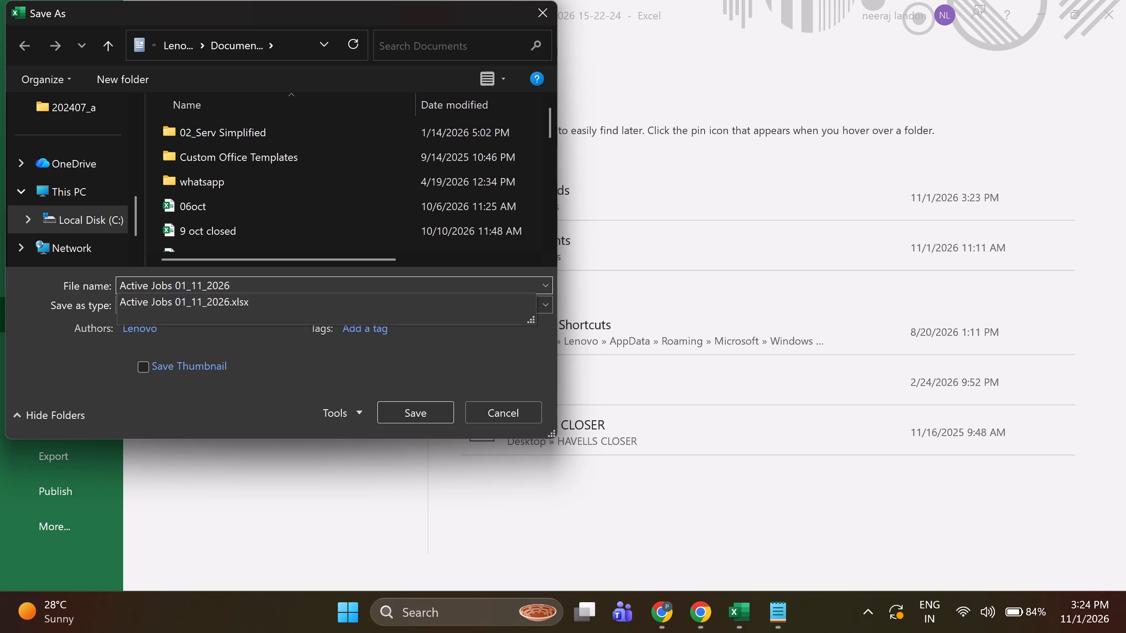
{"action": "key", "text": "space"}
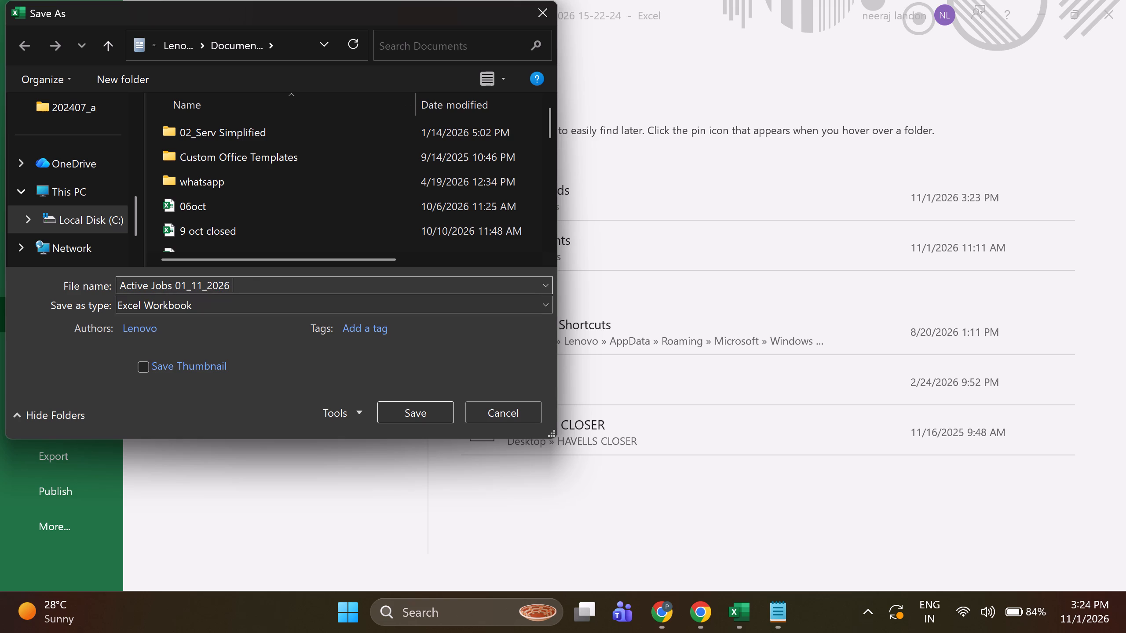
{"action": "key", "text": "1"}
{"action": "type", "text": "no"}
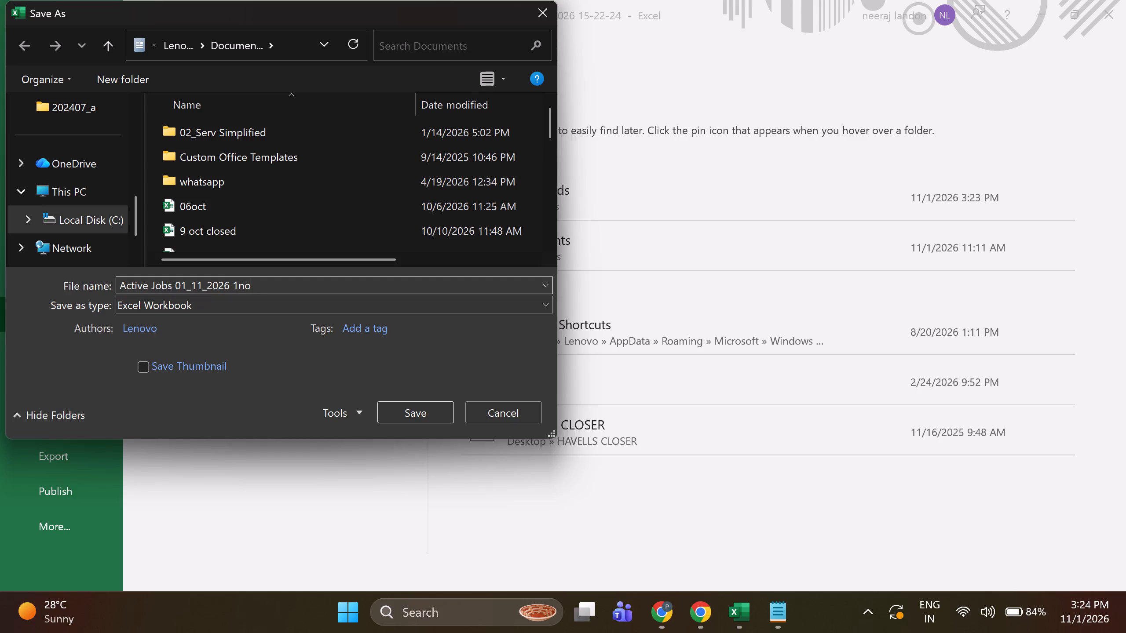
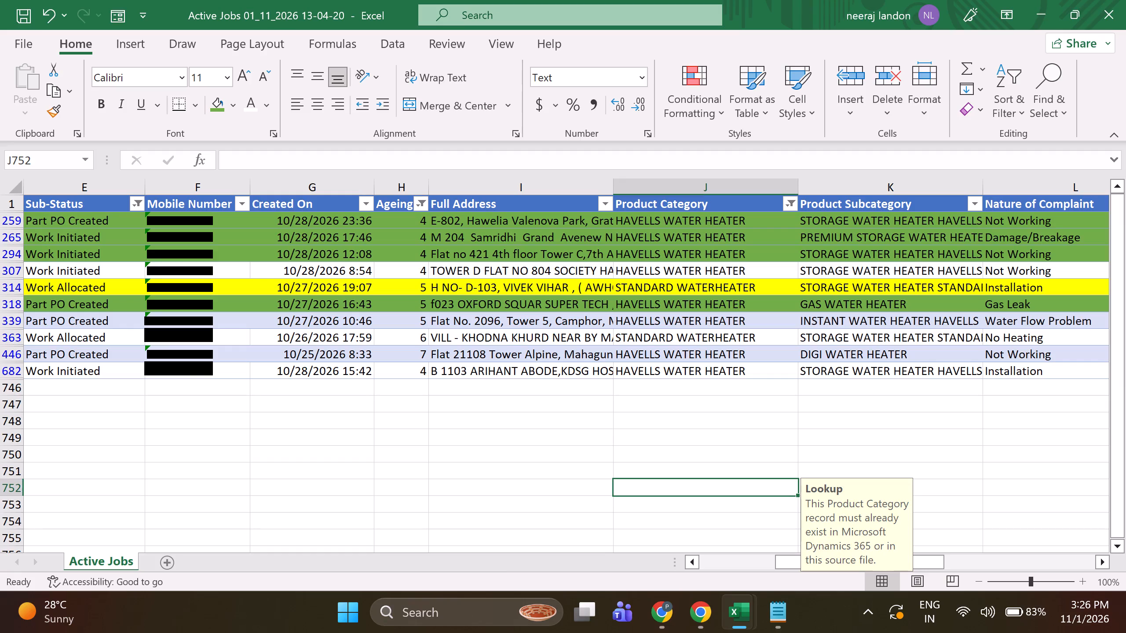
Select the customer's mobile number for the Water Flow Problem job in row 339.
{"action": "left_click", "coordinate": [180, 319]}
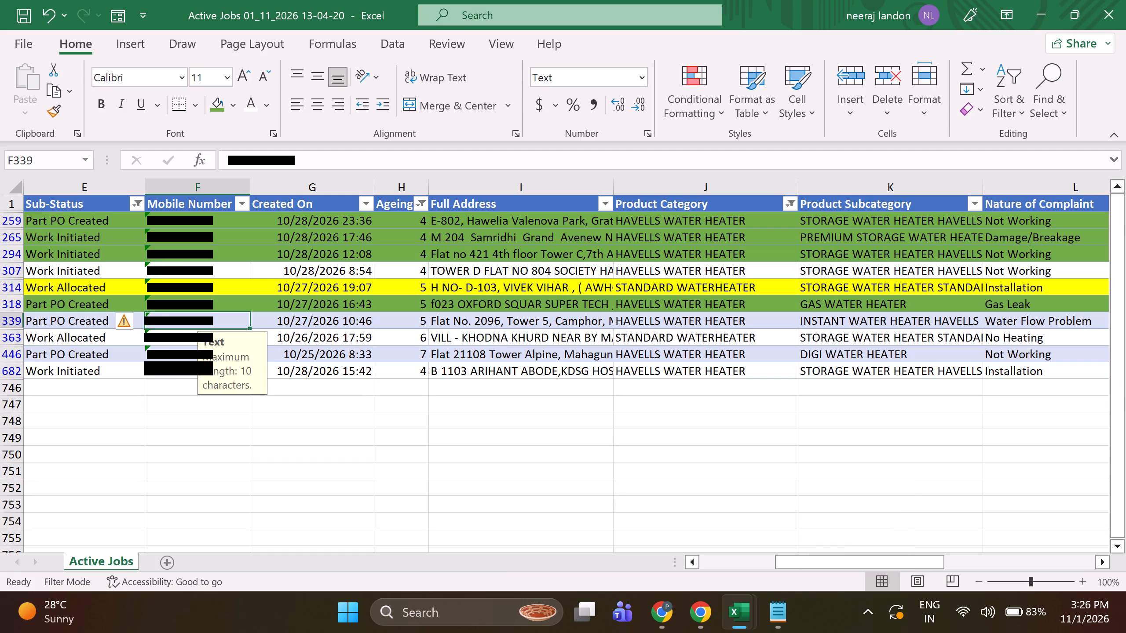
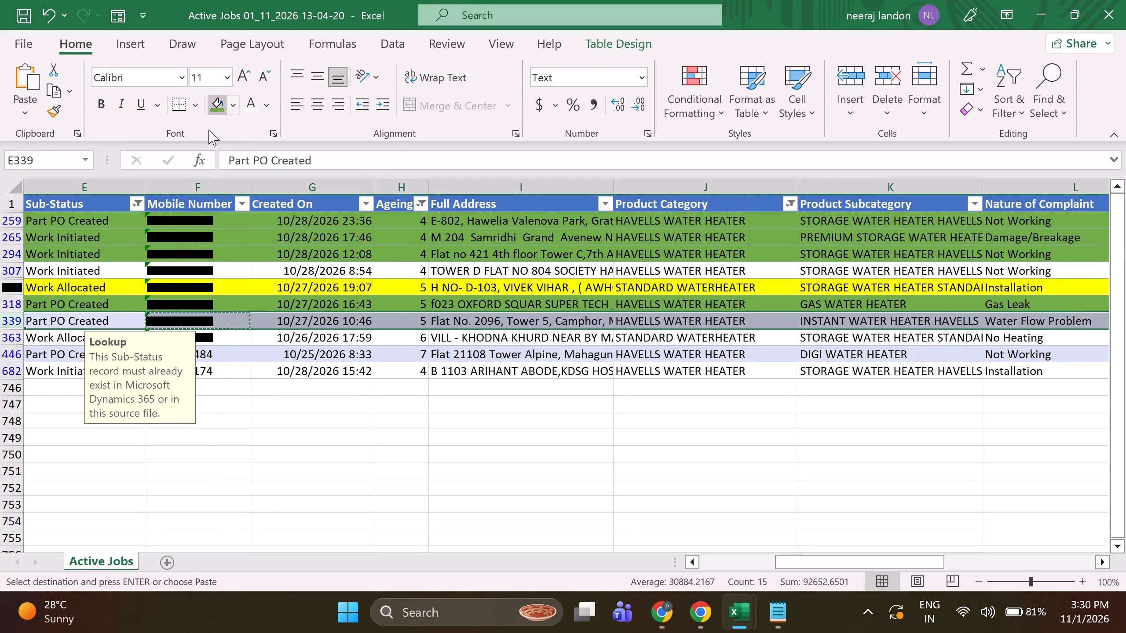
Enter "pending" in column U for the Water Flow Problem job in row 339.
{"action": "key", "text": "Right"}
{"action": "key", "text": "Right"}
{"action": "key", "text": "Right"}
{"action": "key", "text": "Right"}
{"action": "key", "text": "Right"}
{"action": "key", "text": "Right"}
{"action": "key", "text": "Right"}
{"action": "key", "text": "Right"}
{"action": "key", "text": "Right"}
{"action": "key", "text": "Right"}
{"action": "key", "text": "Right"}
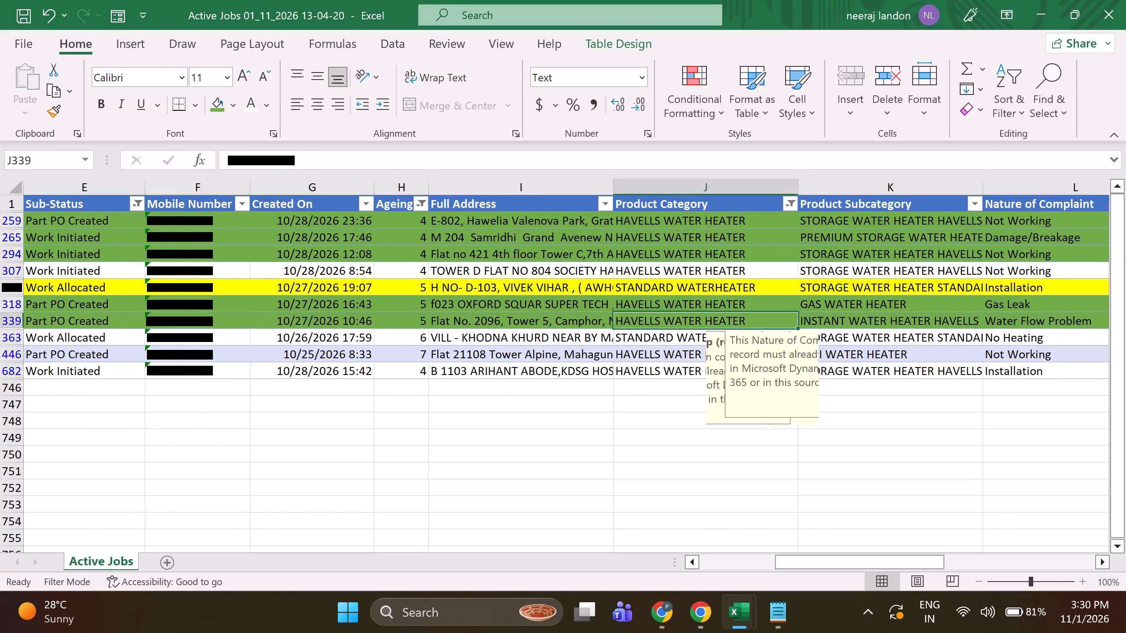
{"action": "key", "text": "Right"}
{"action": "key", "text": "Right"}
{"action": "key", "text": "Right"}
{"action": "key", "text": "Right"}
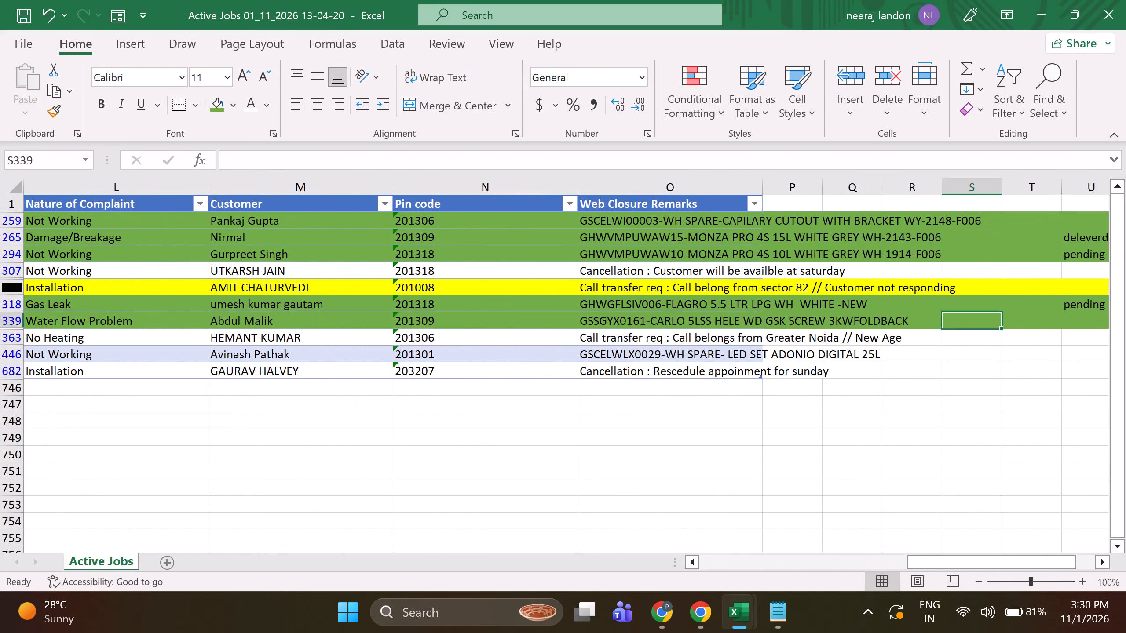
{"action": "key", "text": "Right"}
{"action": "key", "text": "Right"}
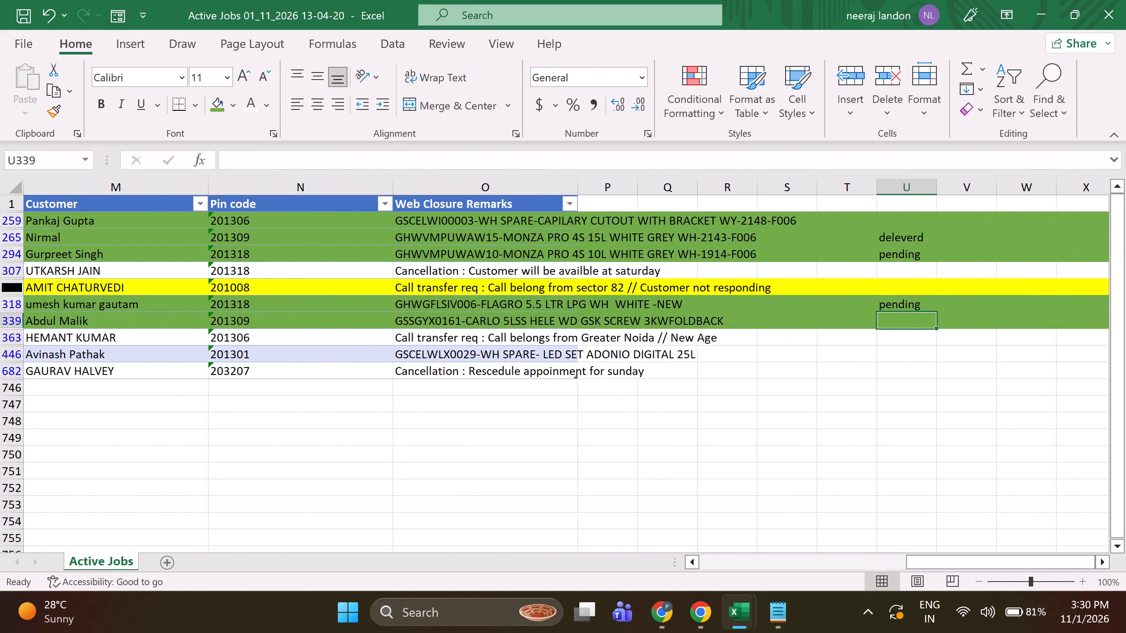
{"action": "type", "text": "pending"}
{"action": "key", "text": "space"}
{"action": "left_click", "coordinate": [580, 462]}
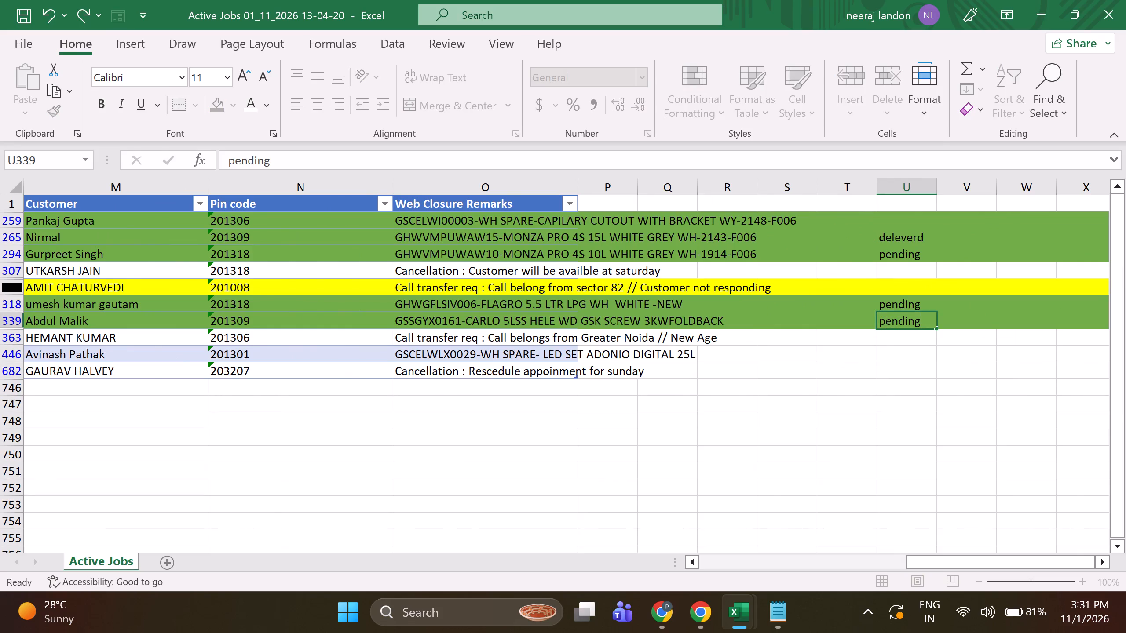
Enter "saqib" in column U for the Not Working job in row 259.
{"action": "left_click", "coordinate": [903, 219]}
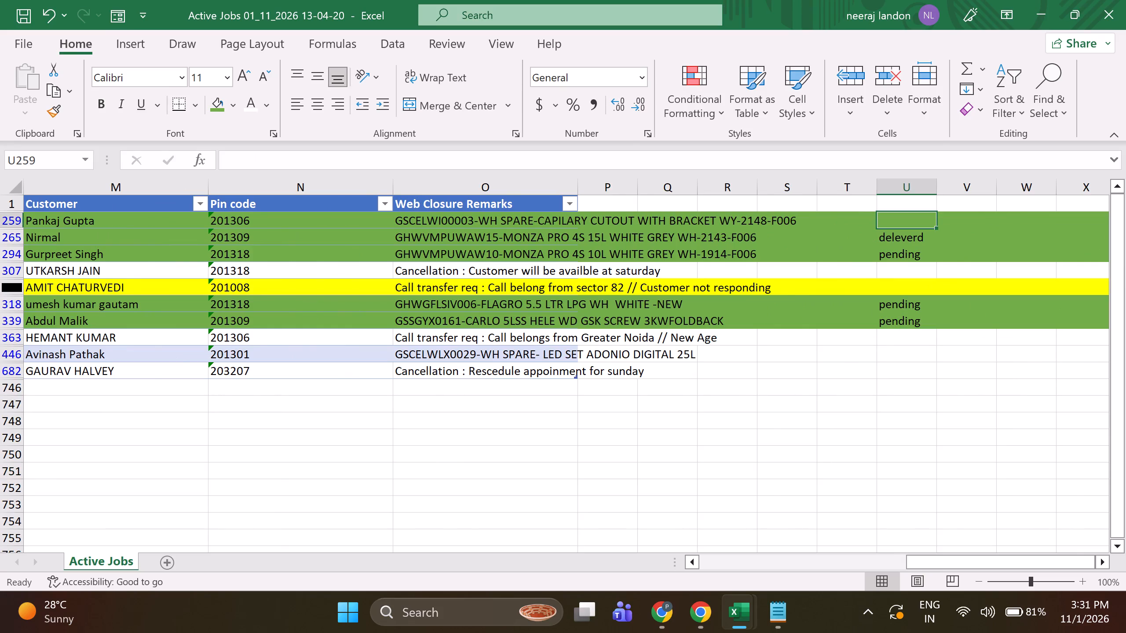
{"action": "type", "text": "saqib"}
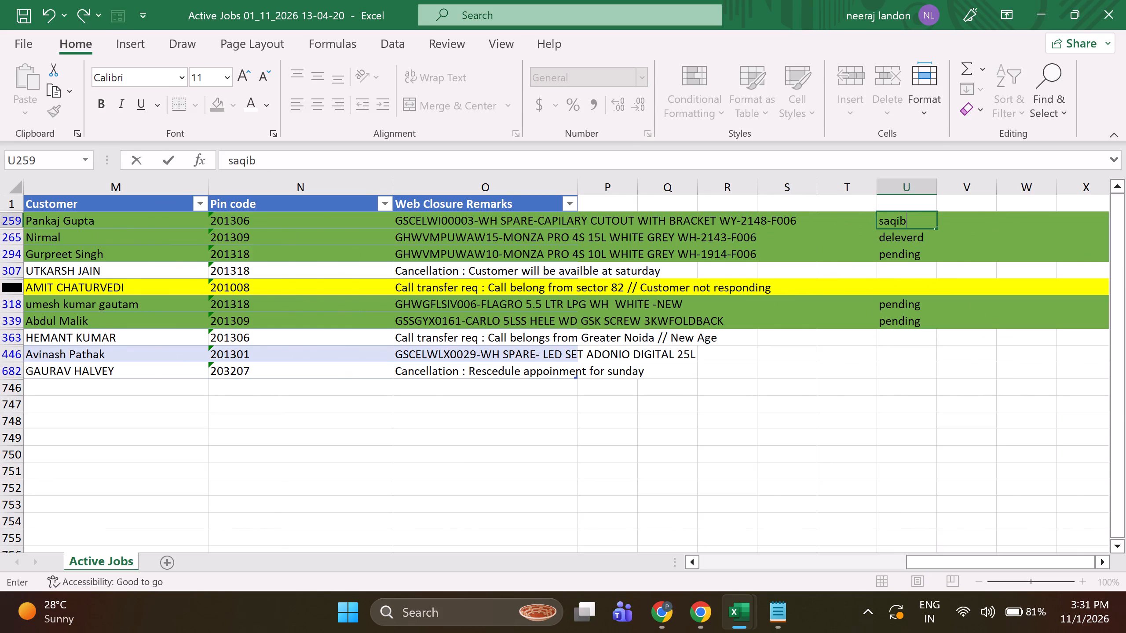
{"action": "key", "text": "space"}
{"action": "left_click", "coordinate": [824, 446]}
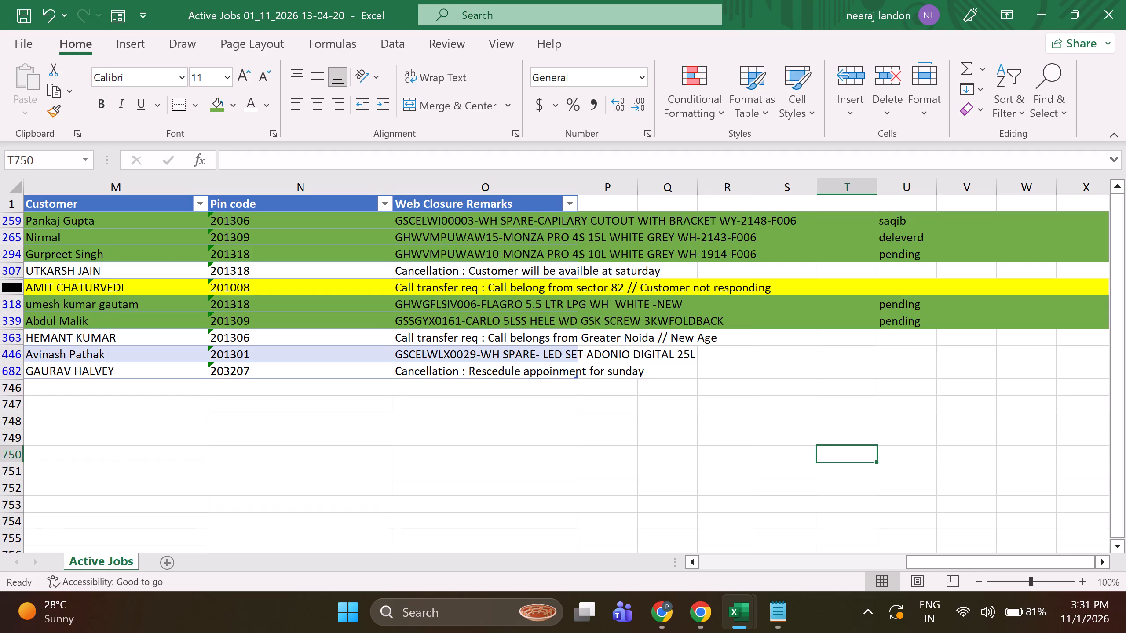
Examine the No Heating job in row 363, including its closure remarks, product category, mobile number and job ID.
{"action": "left_click", "coordinate": [827, 342]}
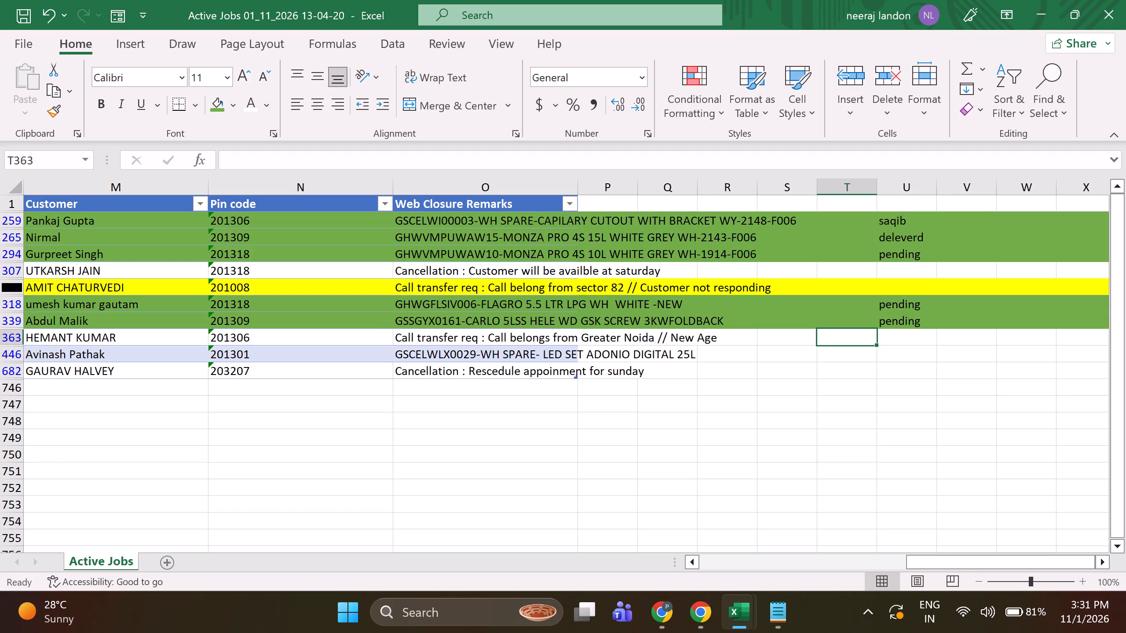
{"action": "key", "text": "Left"}
{"action": "key", "text": "Left"}
{"action": "key", "text": "Left"}
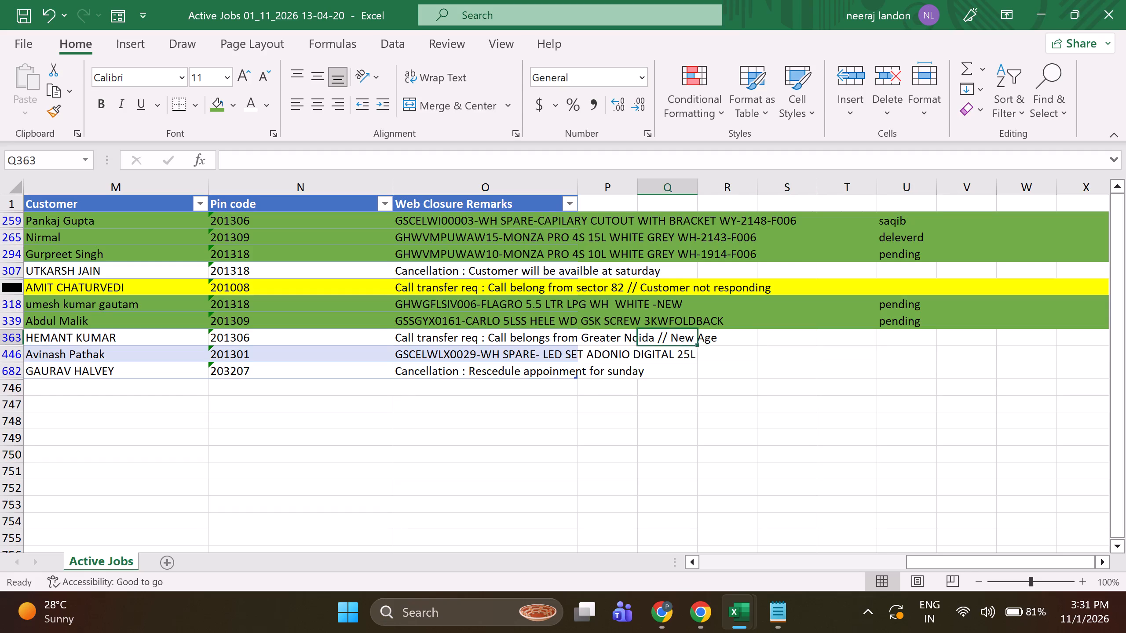
{"action": "key", "text": "Left"}
{"action": "key", "text": "Left"}
{"action": "key", "text": "Left"}
{"action": "key", "text": "Left"}
{"action": "key", "text": "Left"}
{"action": "key", "text": "Left"}
{"action": "key", "text": "Left"}
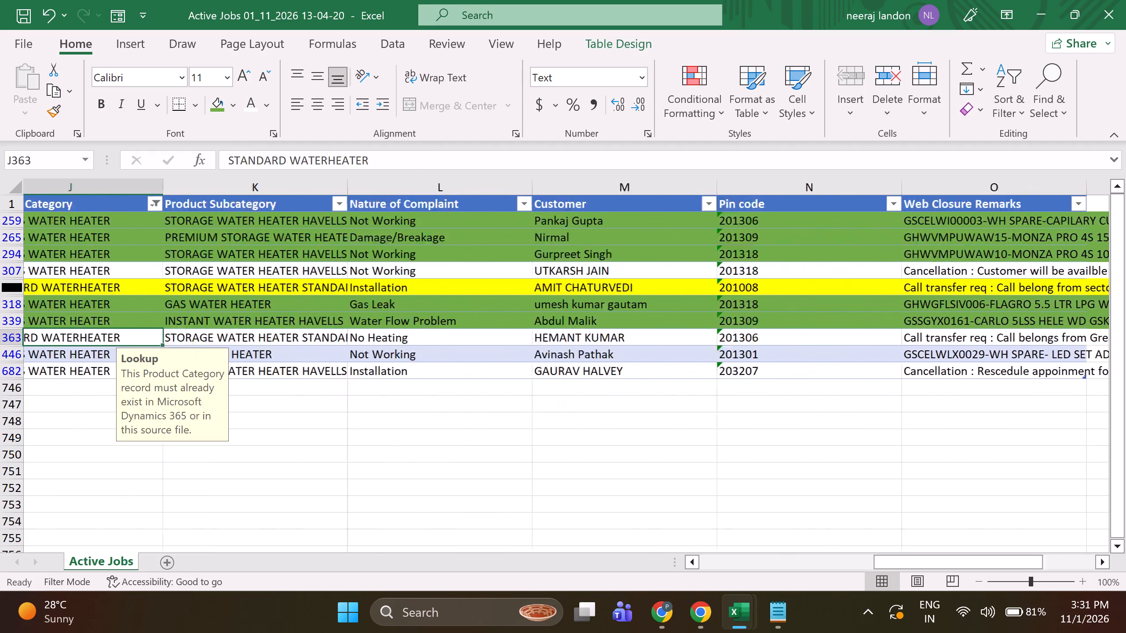
{"action": "key", "text": "Left"}
{"action": "key", "text": "Left"}
{"action": "key", "text": "Left"}
{"action": "key", "text": "Left"}
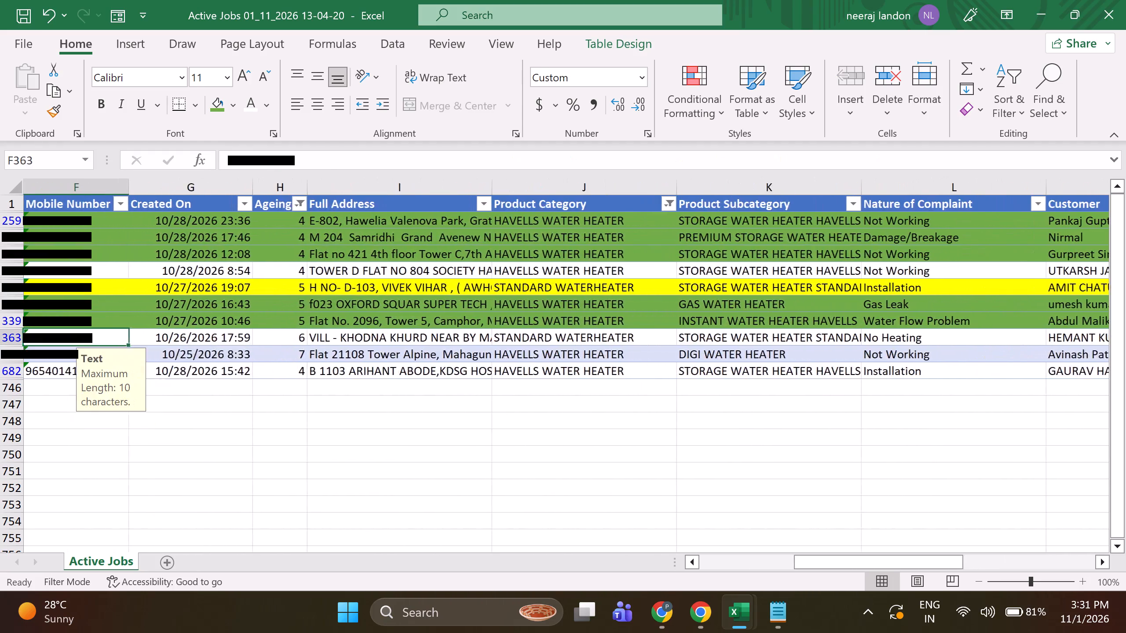
{"action": "key", "text": "Left"}
{"action": "key", "text": "Left"}
{"action": "key", "text": "Right"}
{"action": "key", "text": "Right"}
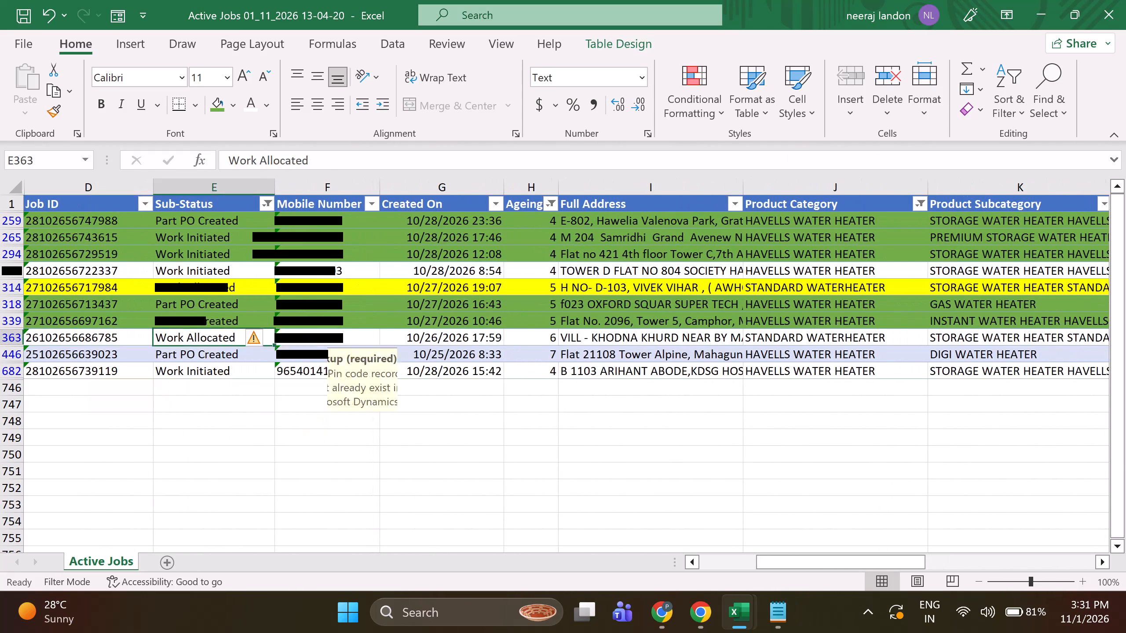
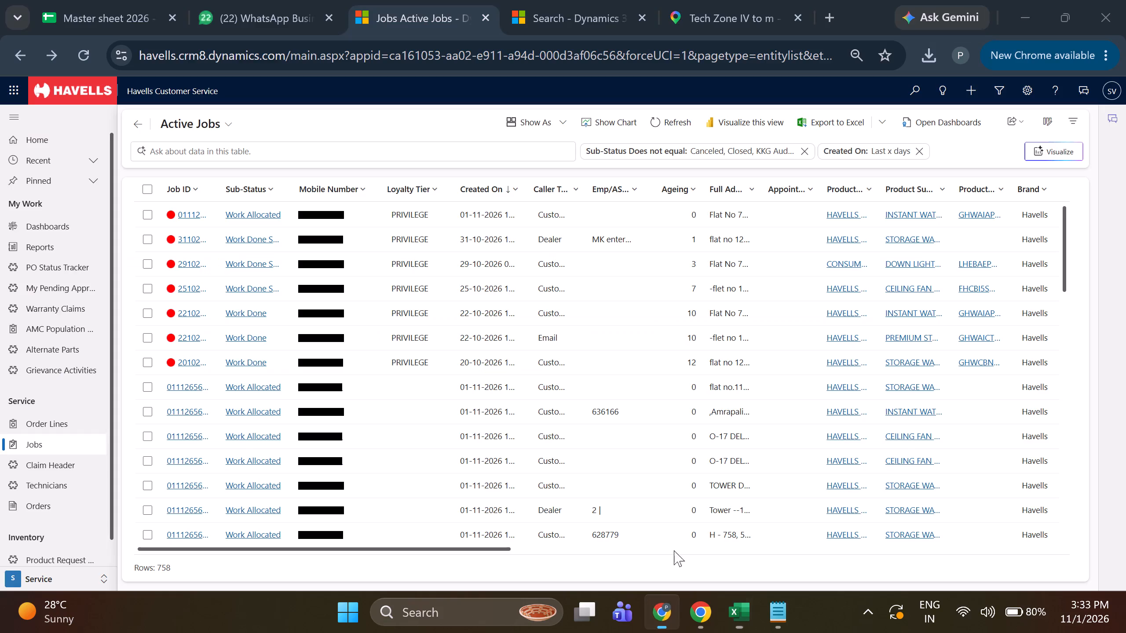
Search the Dynamics CRM by the copied mobile number of the row 363 No Heating job and open its job record.
{"action": "left_click", "coordinate": [684, 0]}
{"action": "left_click", "coordinate": [571, 0]}
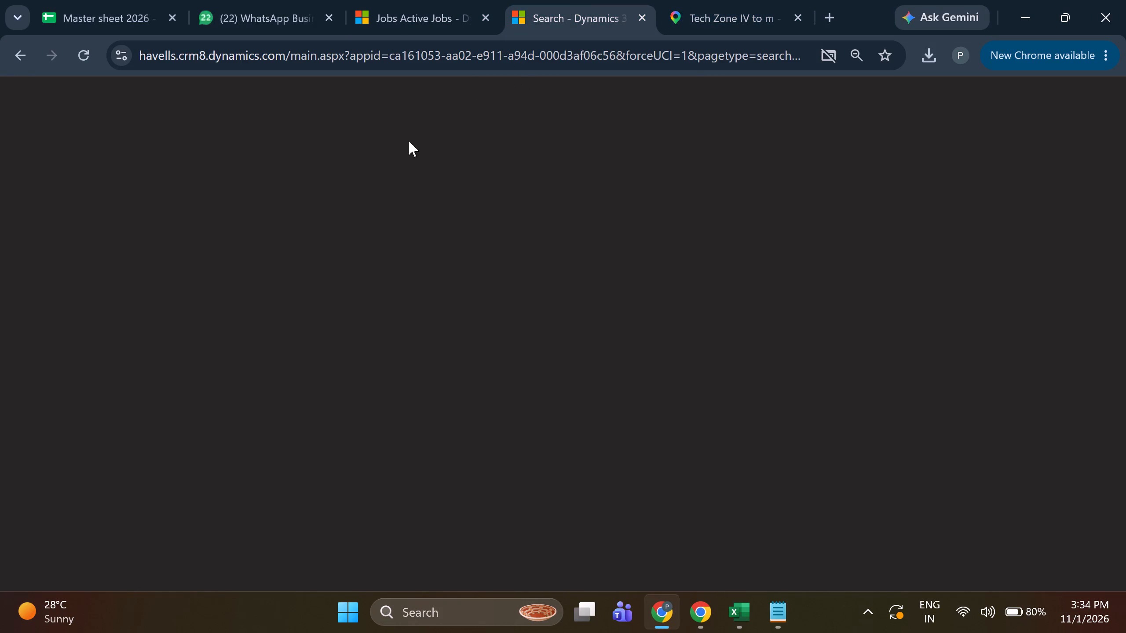
{"action": "left_click", "coordinate": [403, 112]}
{"action": "double_click", "coordinate": [403, 131]}
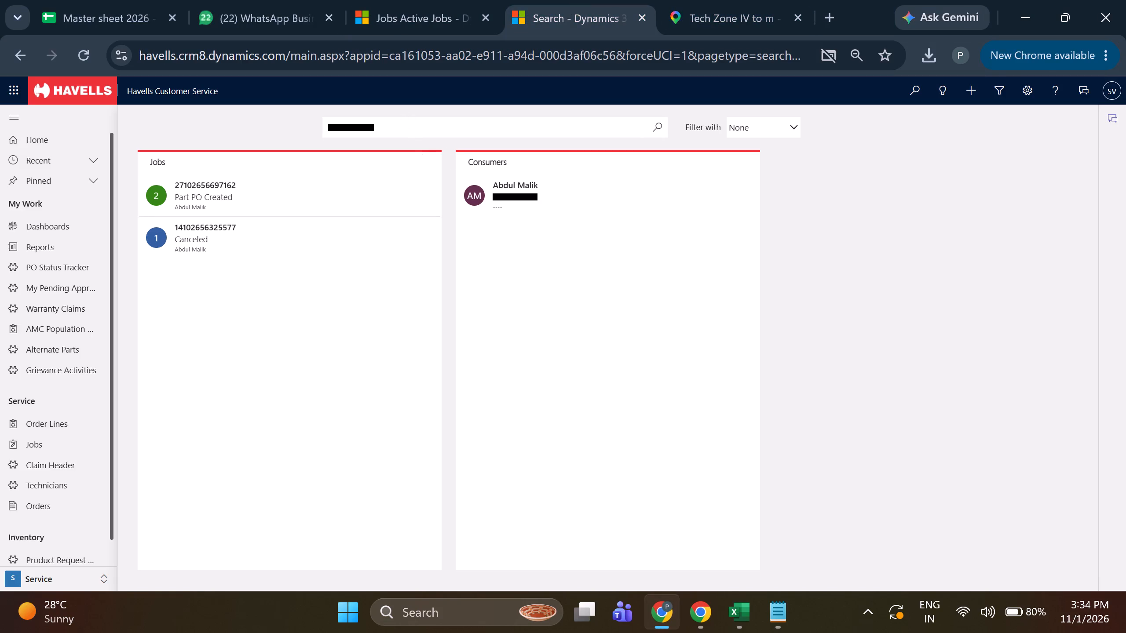
{"action": "key", "text": "ctrl+v"}
{"action": "left_click", "coordinate": [662, 133]}
{"action": "left_click", "coordinate": [323, 193]}
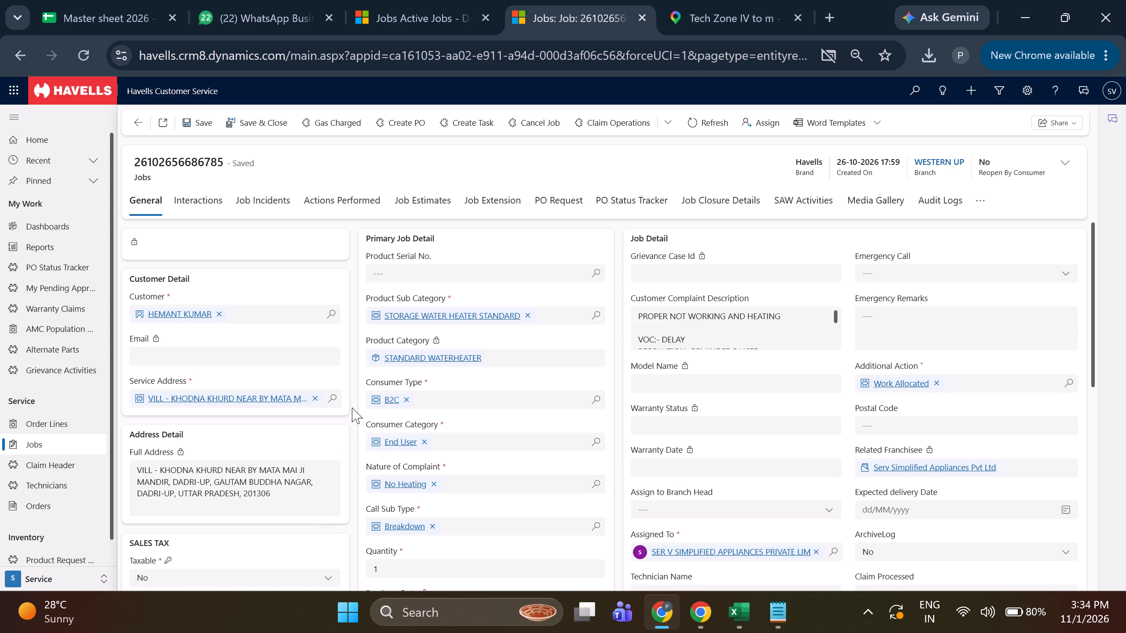
Review the No Heating job's general details, and save and close the record.
{"action": "scroll", "coordinate": [377, 432], "scroll_direction": "down", "scroll_amount": 2}
{"action": "scroll", "coordinate": [378, 432], "scroll_direction": "up", "scroll_amount": 4}
{"action": "left_click", "coordinate": [263, 124]}
Copy the row 446 job's mobile number from the Active Jobs workbook, search for it in Dynamics and open the matching job.
{"action": "left_click", "coordinate": [727, 606]}
{"action": "left_click", "coordinate": [774, 560]}
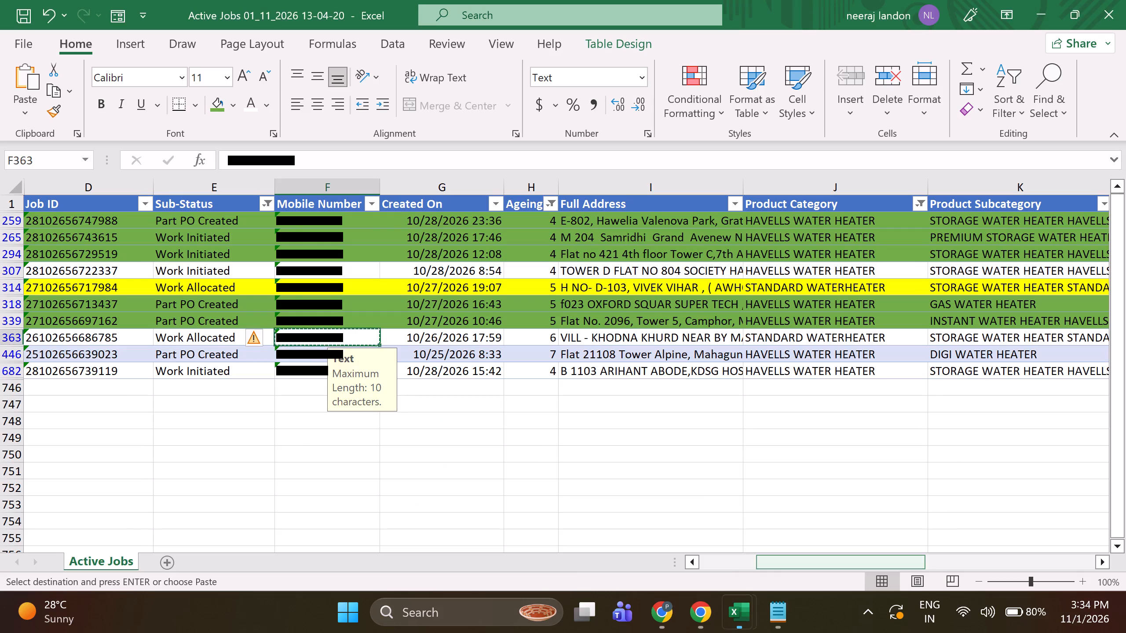
{"action": "left_click", "coordinate": [295, 355]}
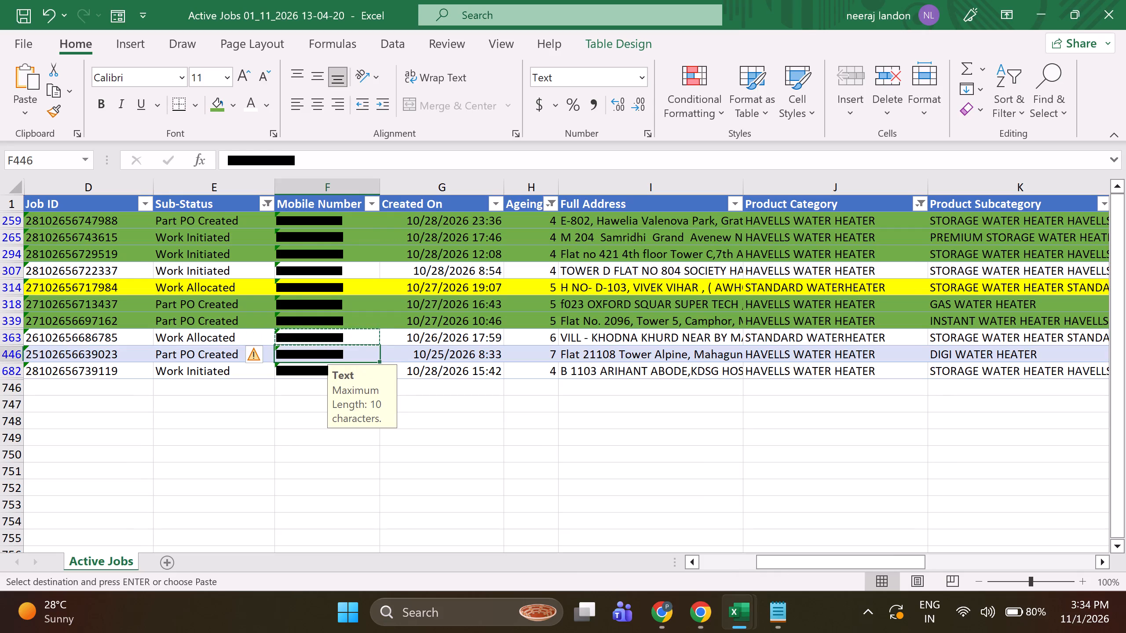
{"action": "key", "text": "ctrl+c"}
{"action": "key", "text": "alt+Tab"}
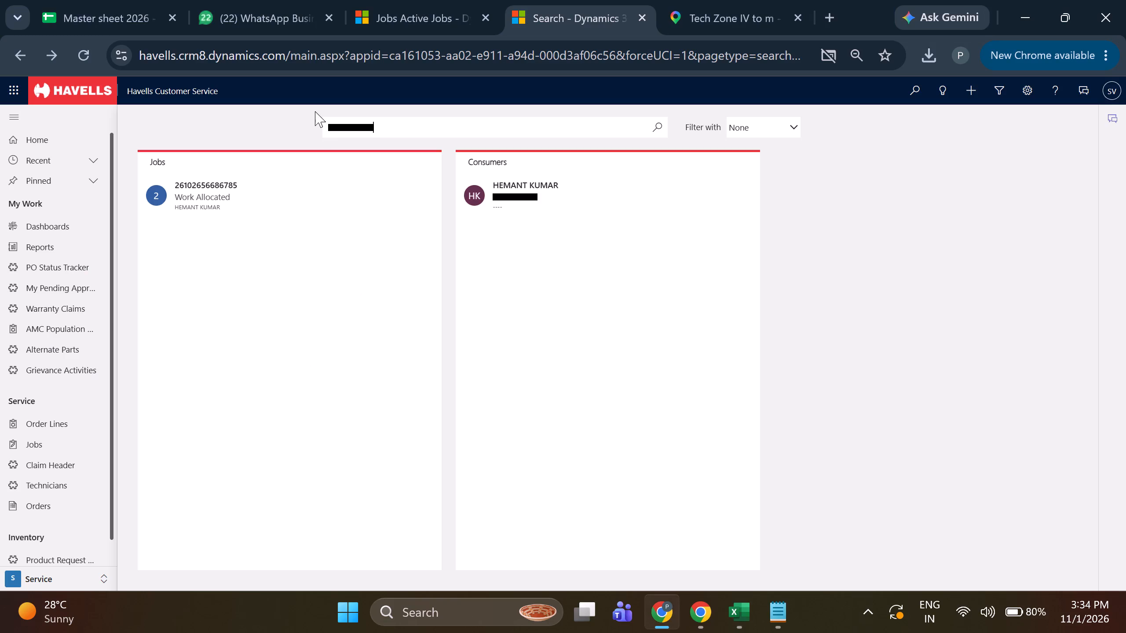
{"action": "double_click", "coordinate": [358, 120]}
{"action": "key", "text": "ctrl+v"}
{"action": "left_click", "coordinate": [660, 128]}
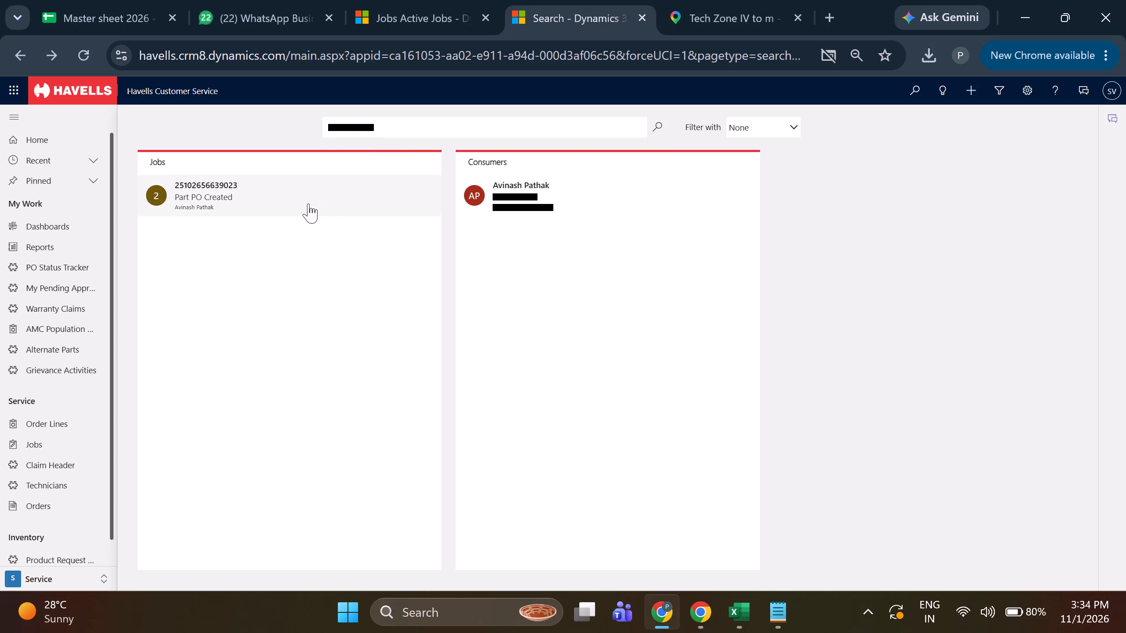
{"action": "left_click", "coordinate": [308, 204]}
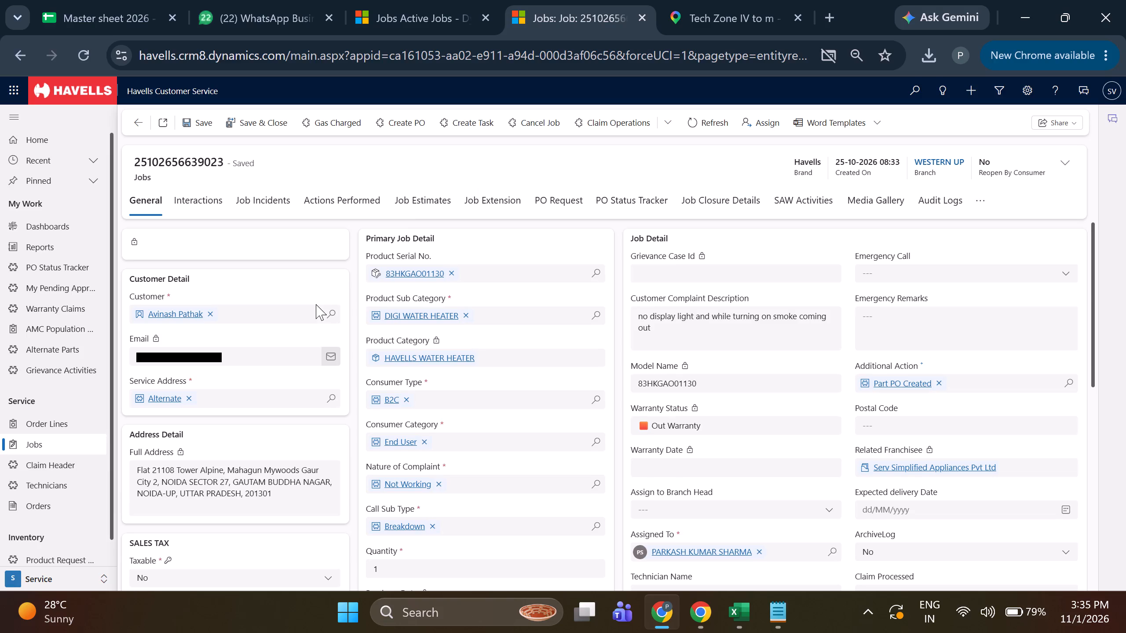
Review the open job's call interactions and timeline, and return to its general details.
{"action": "left_click", "coordinate": [212, 205]}
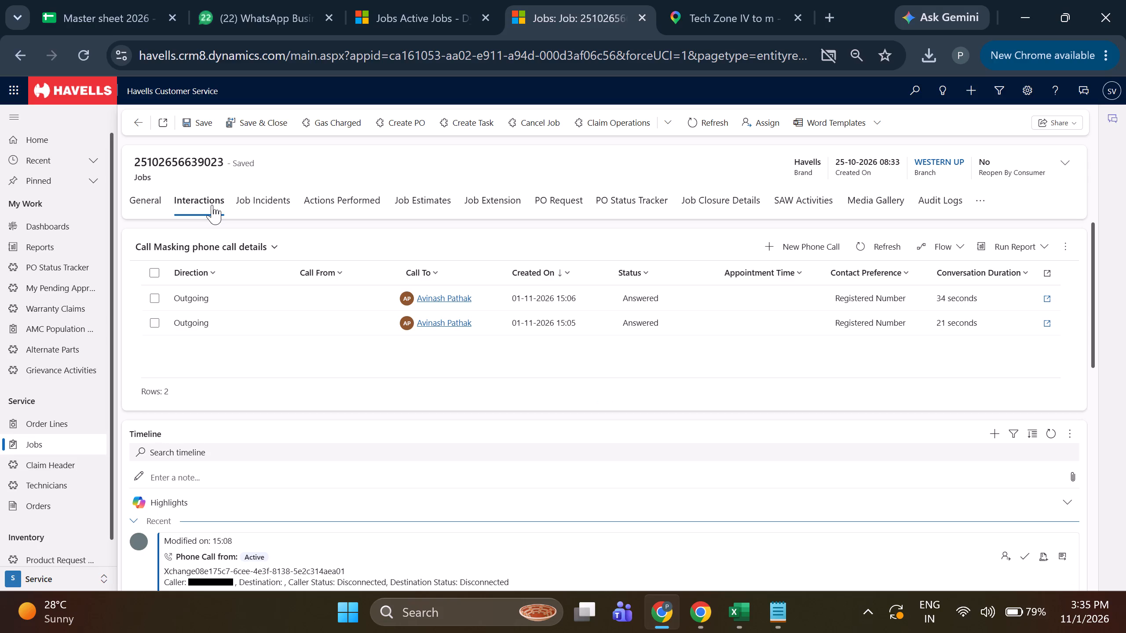
{"action": "left_click", "coordinate": [139, 196]}
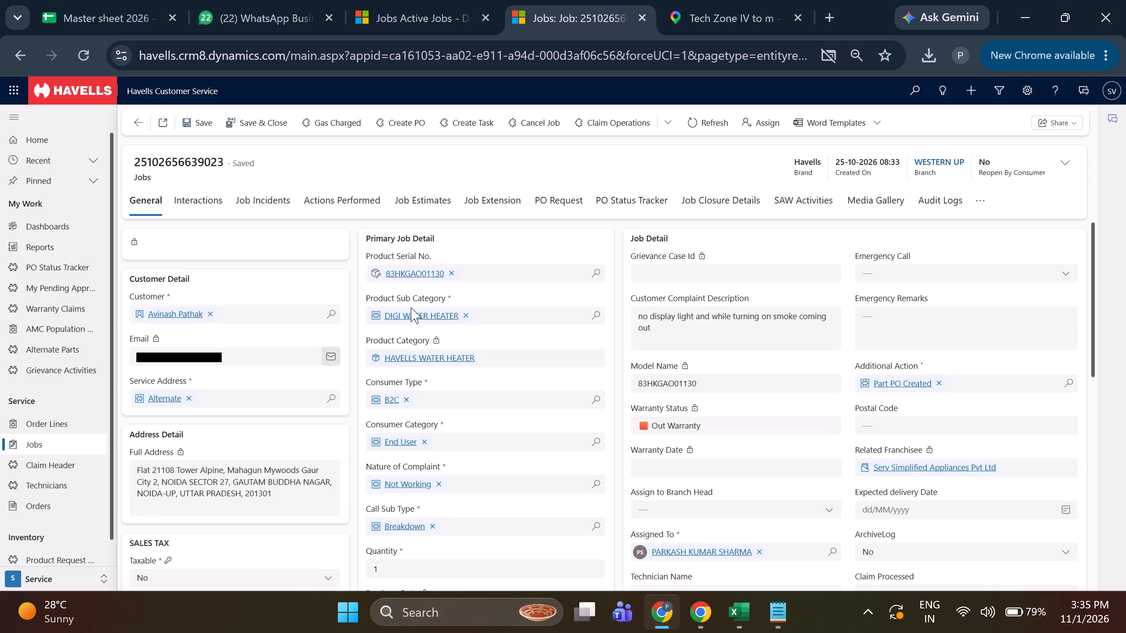
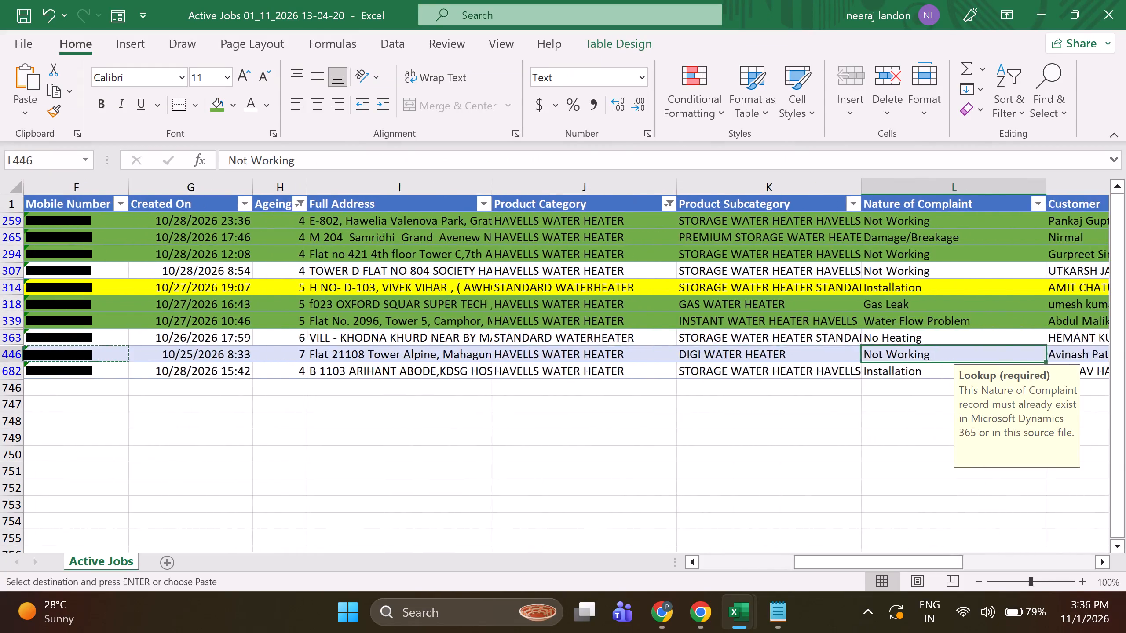
Check the Web Closure Remarks entry of the Not Working digi water heater job in row 446 of the Active Jobs workbook.
{"action": "key", "text": "Right"}
{"action": "key", "text": "Right"}
{"action": "key", "text": "Right"}
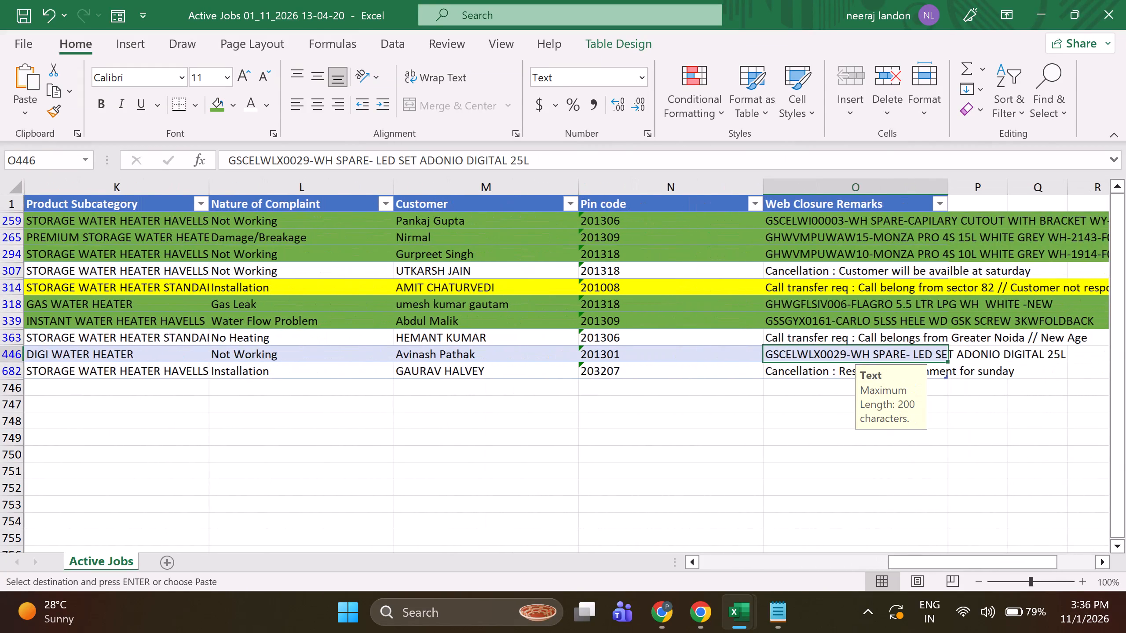
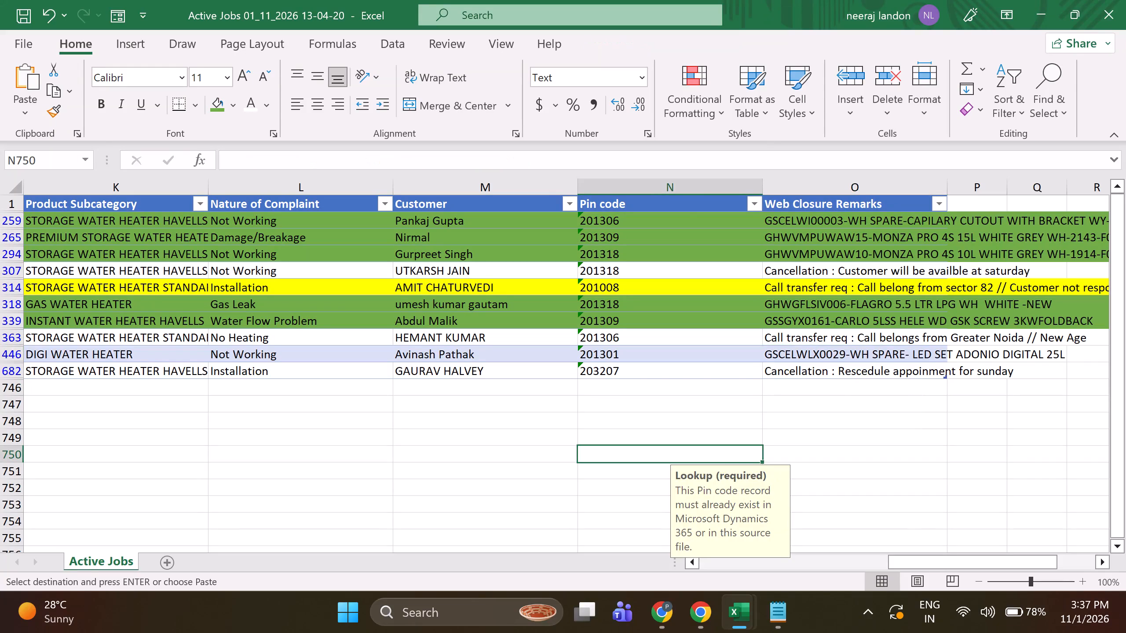
Return to the Active Jobs workbook's row 682 Installation job and locate its sub-status and mobile number.
{"action": "left_click", "coordinate": [316, 368]}
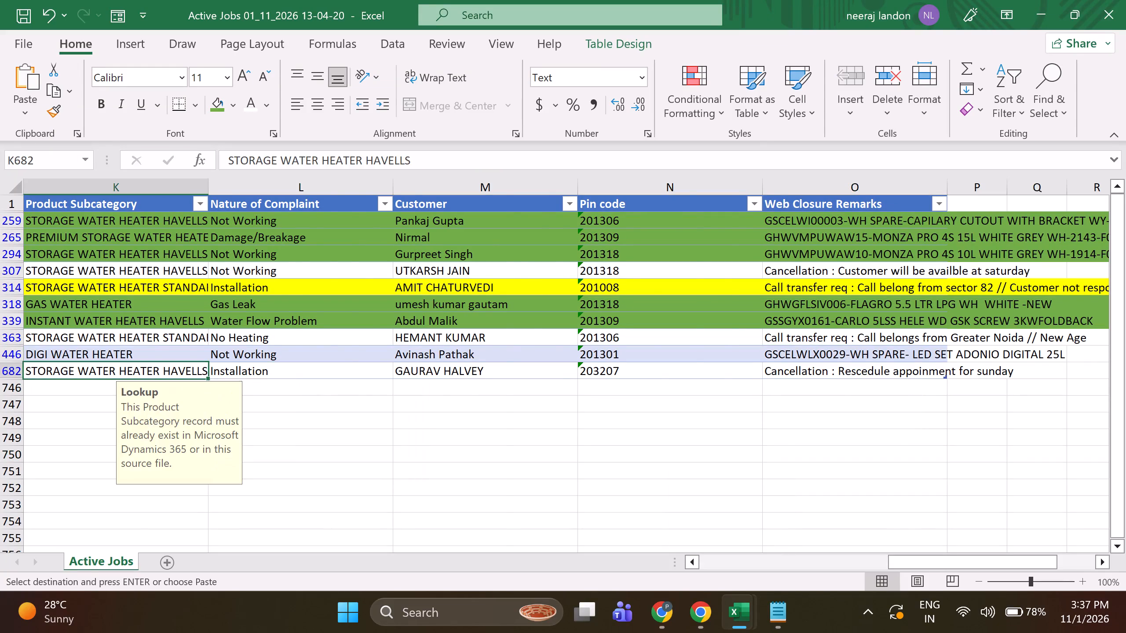
{"action": "key", "text": "Left"}
{"action": "key", "text": "Left"}
{"action": "key", "text": "Left"}
{"action": "key", "text": "Left"}
{"action": "key", "text": "Left"}
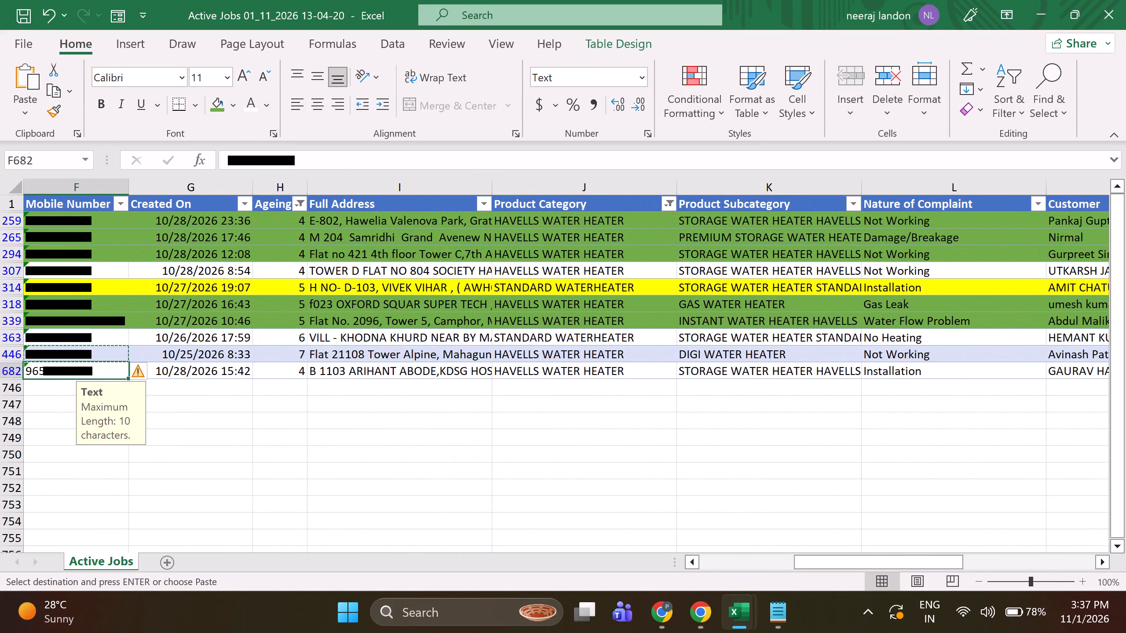
{"action": "key", "text": "Left"}
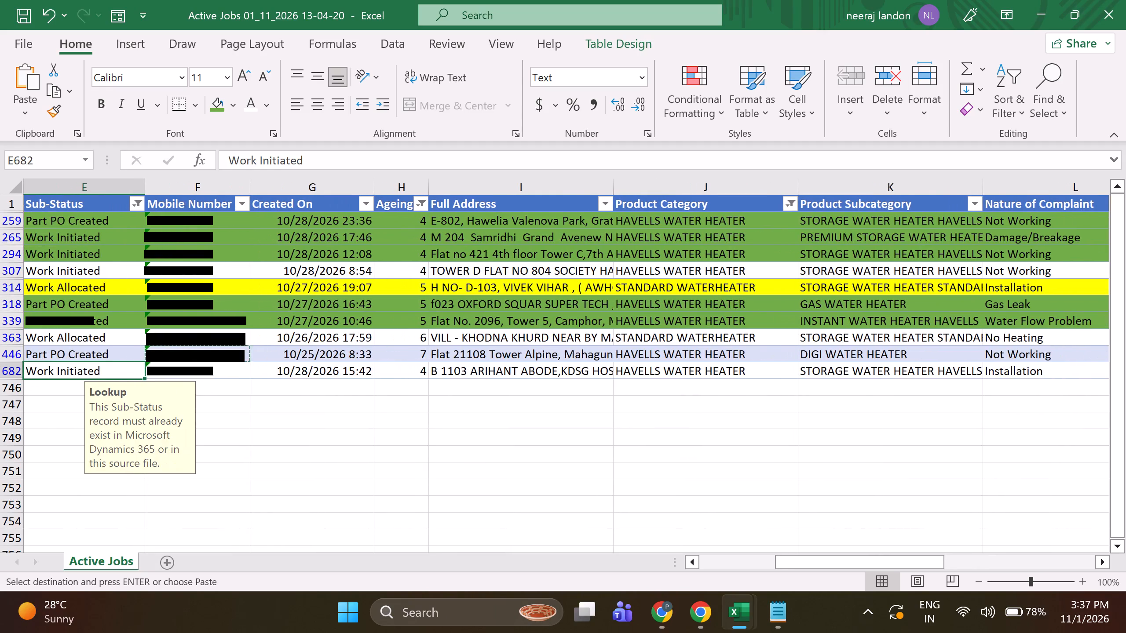
{"action": "key", "text": "Left"}
{"action": "key", "text": "Right"}
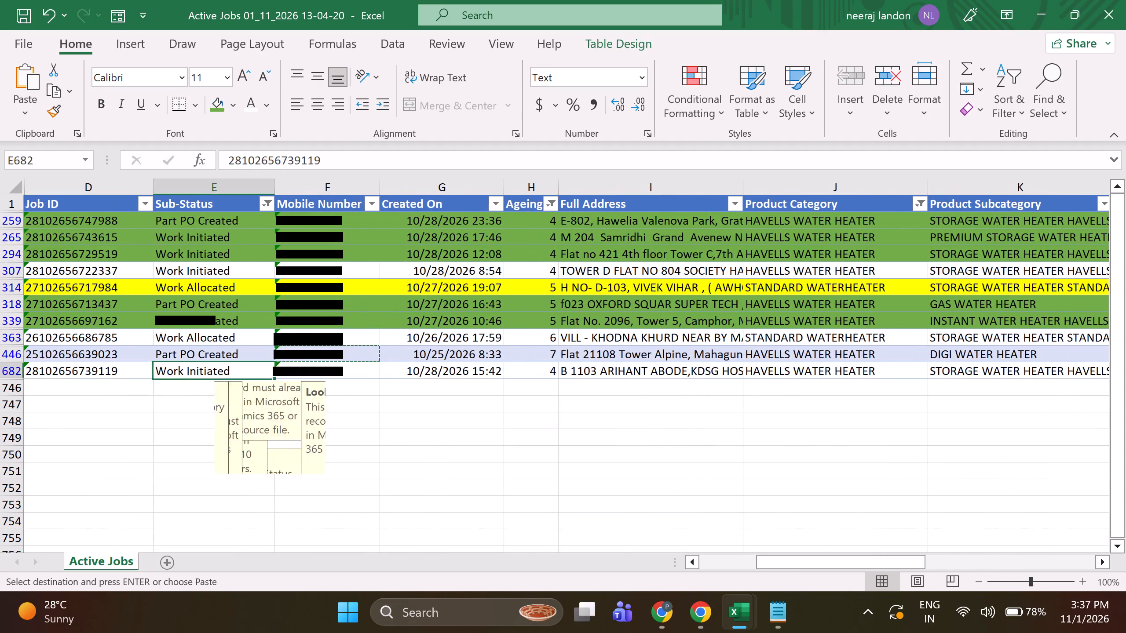
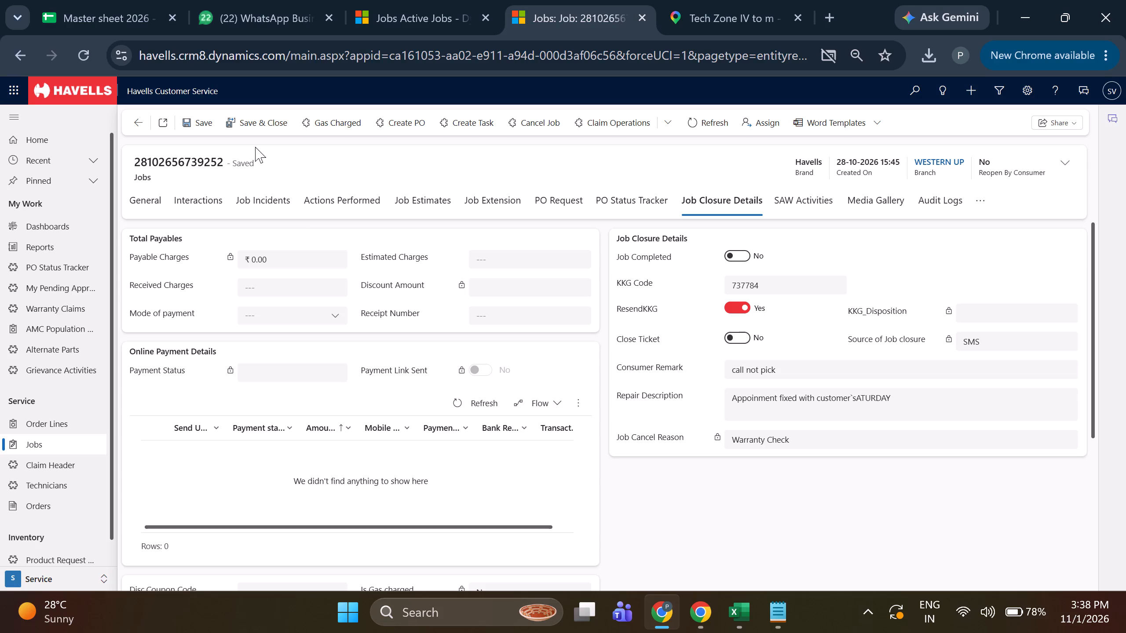
{"action": "left_click", "coordinate": [250, 124]}
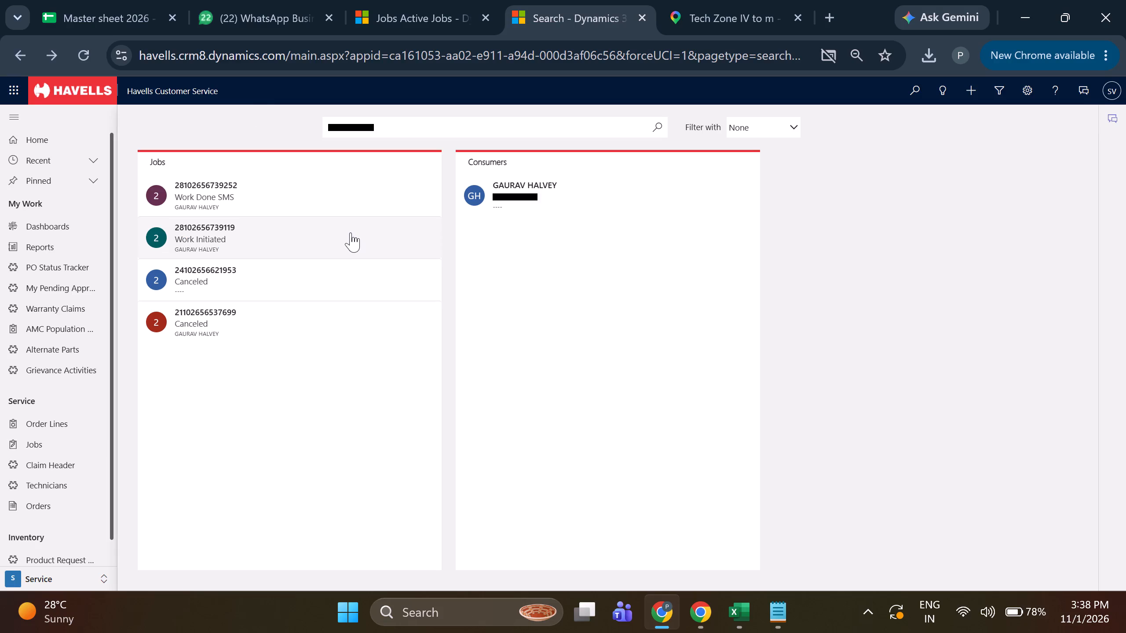
{"action": "left_click", "coordinate": [351, 233]}
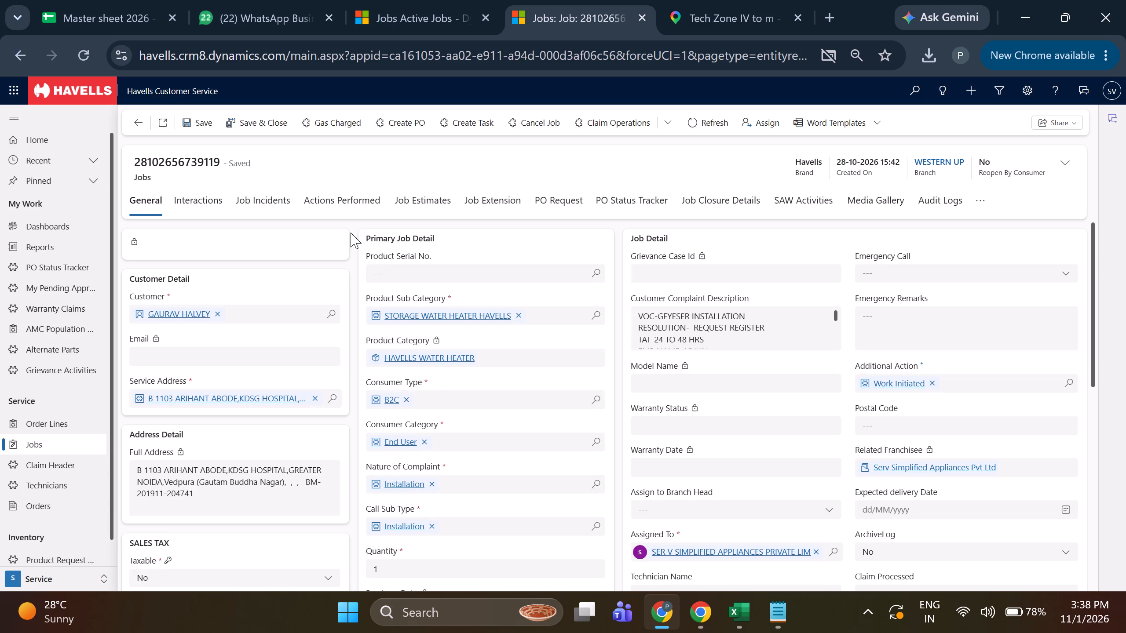
{"action": "left_click", "coordinate": [700, 210]}
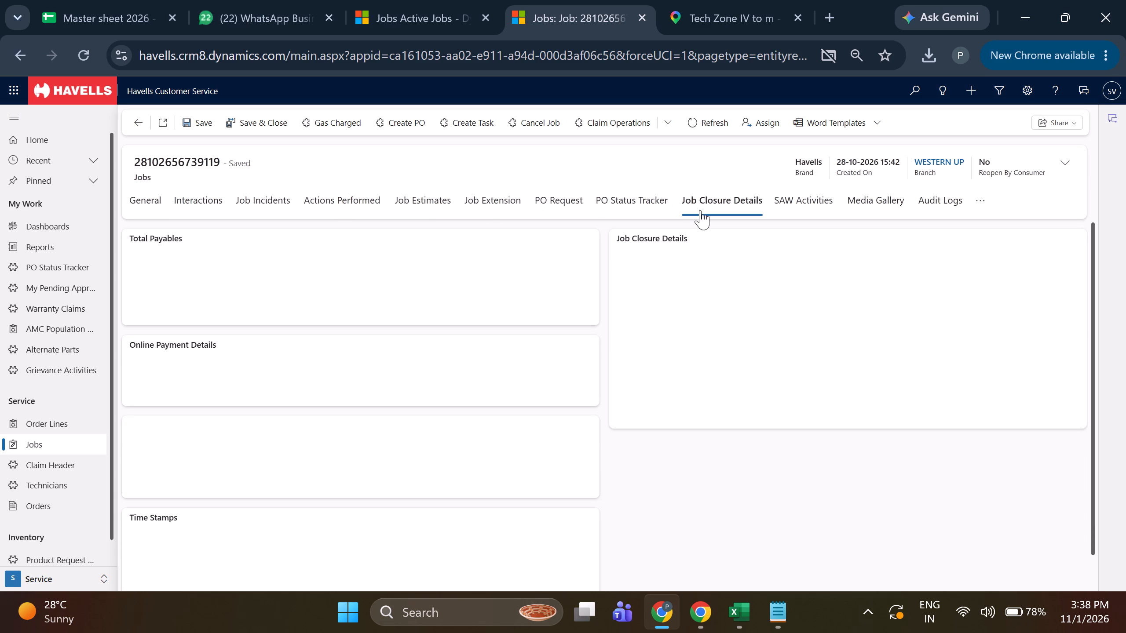
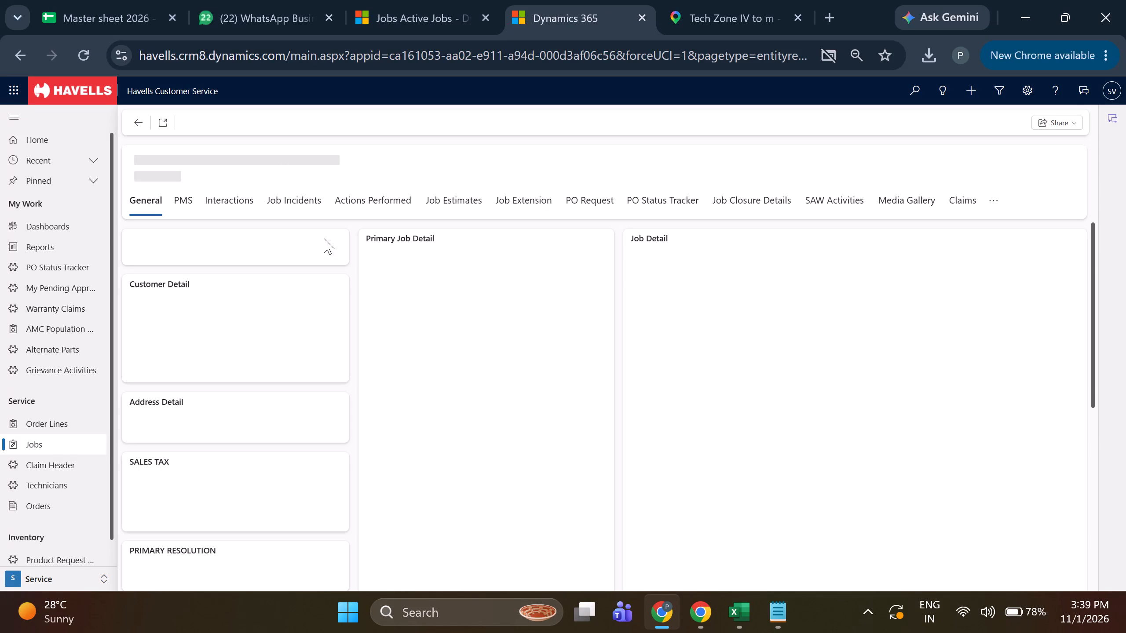
{"action": "key", "text": "ctrl+f"}
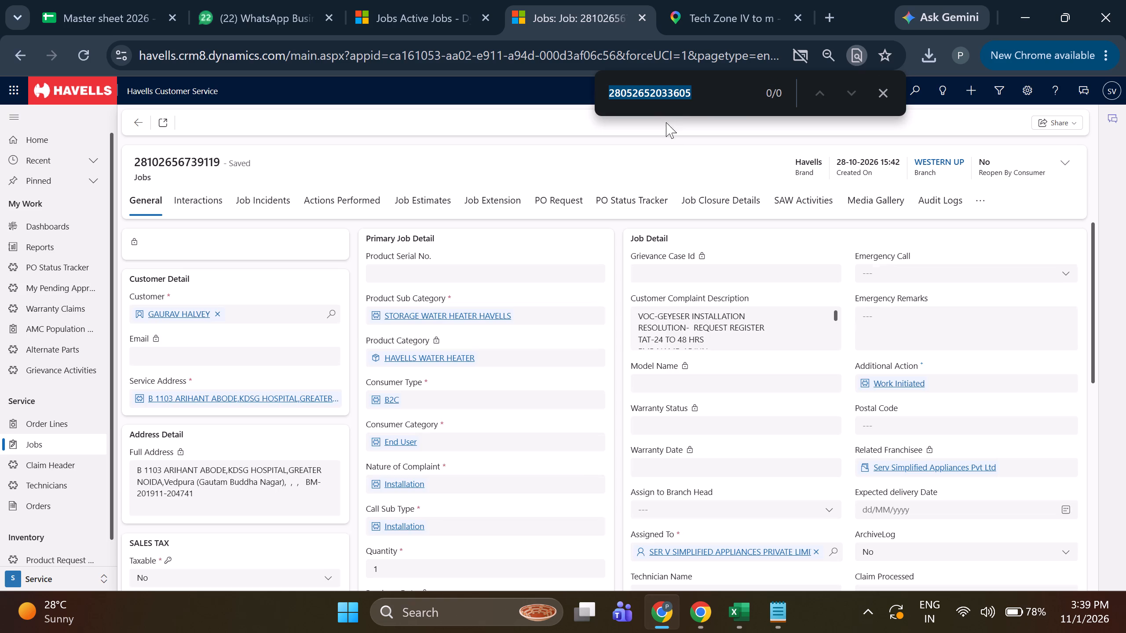
{"action": "key", "text": "BackSpace"}
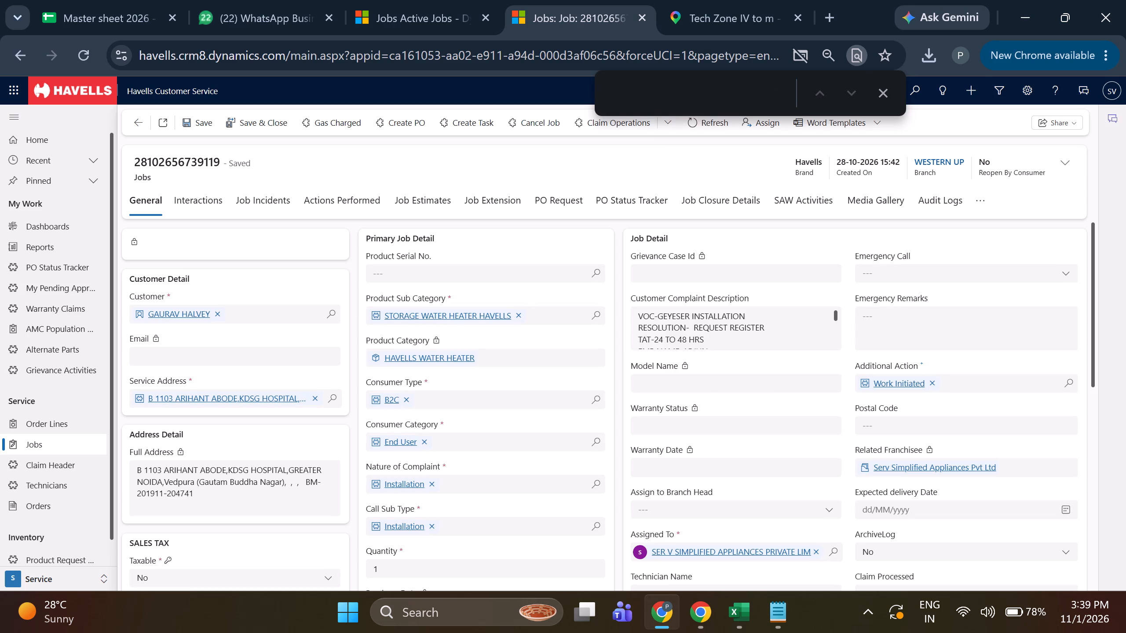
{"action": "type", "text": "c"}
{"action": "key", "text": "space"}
{"action": "double_click", "coordinate": [155, 157]}
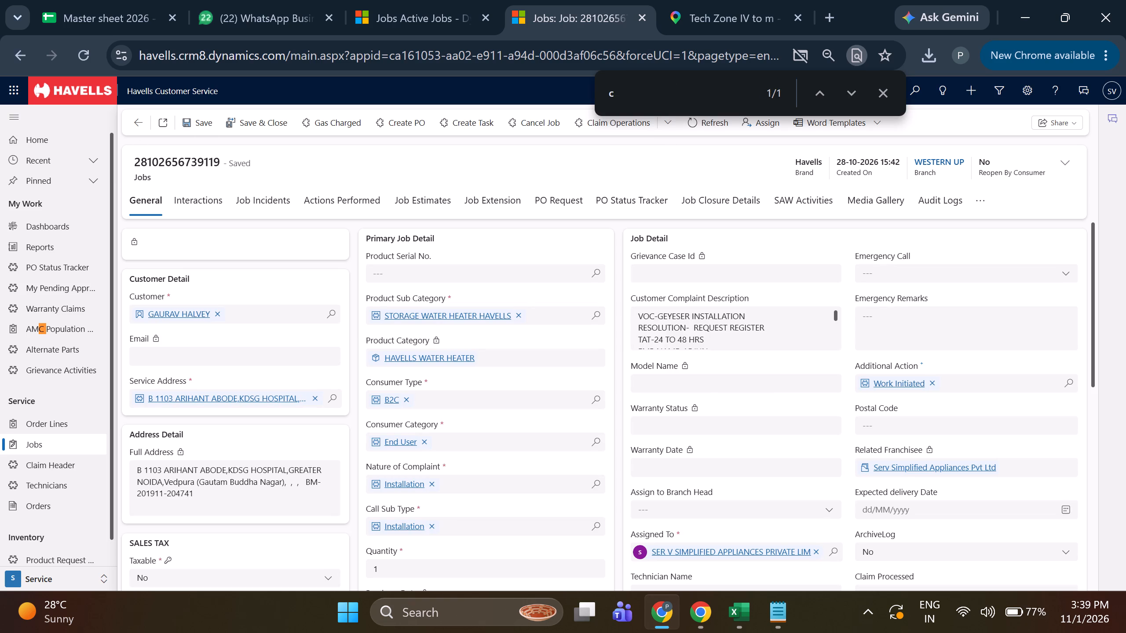
{"action": "key", "text": "ctrl+c"}
{"action": "left_click", "coordinate": [715, 92]}
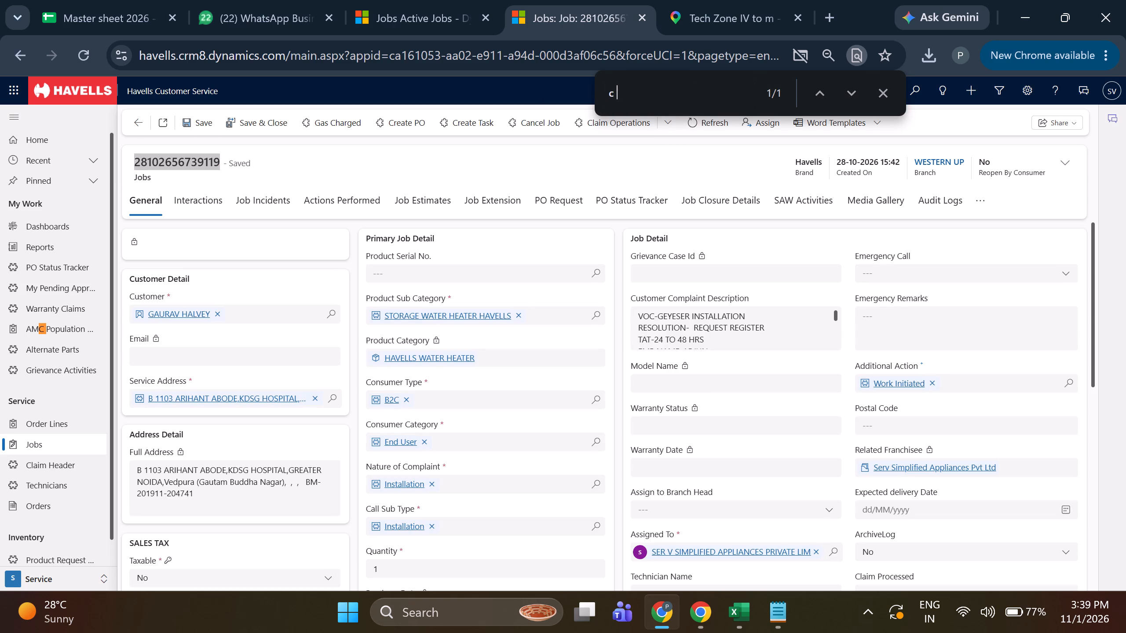
{"action": "key", "text": "ctrl+v"}
Append the KKG code from the job's closure details to the page-find text, and select the whole combined text for copying.
{"action": "left_click", "coordinate": [756, 203]}
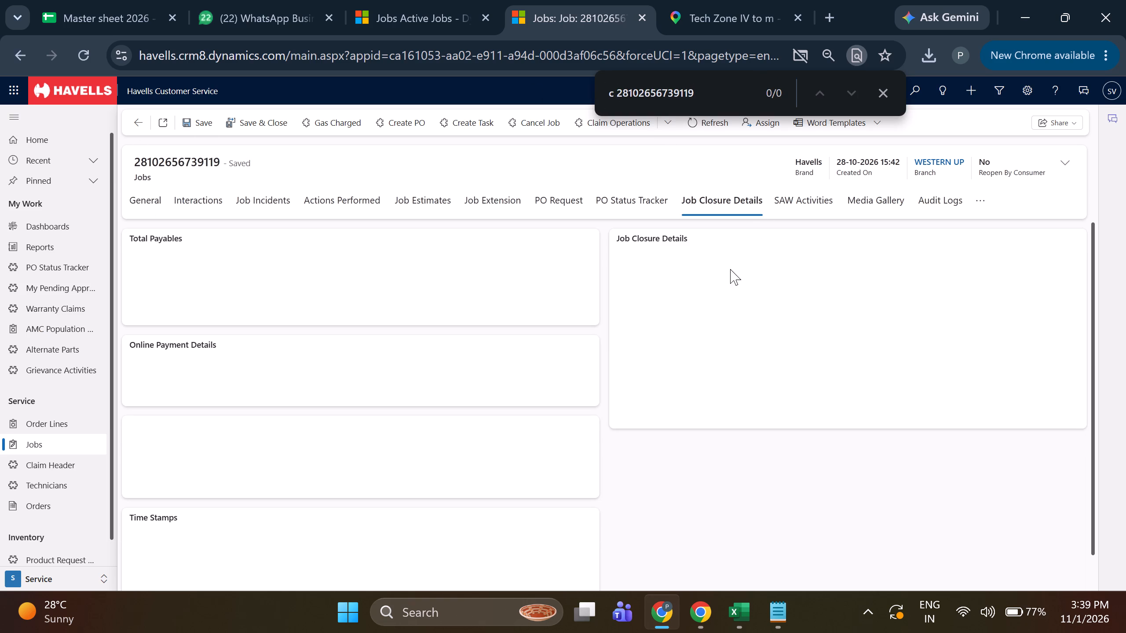
{"action": "double_click", "coordinate": [772, 291]}
{"action": "left_click", "coordinate": [772, 291]}
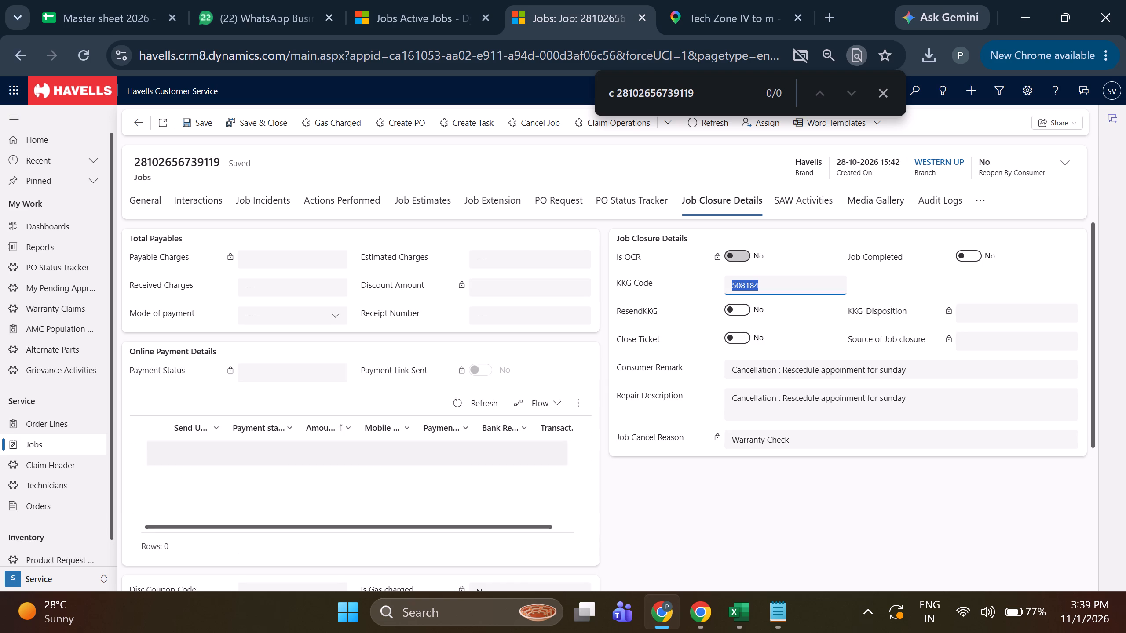
{"action": "key", "text": "ctrl+c"}
{"action": "left_click", "coordinate": [733, 95]}
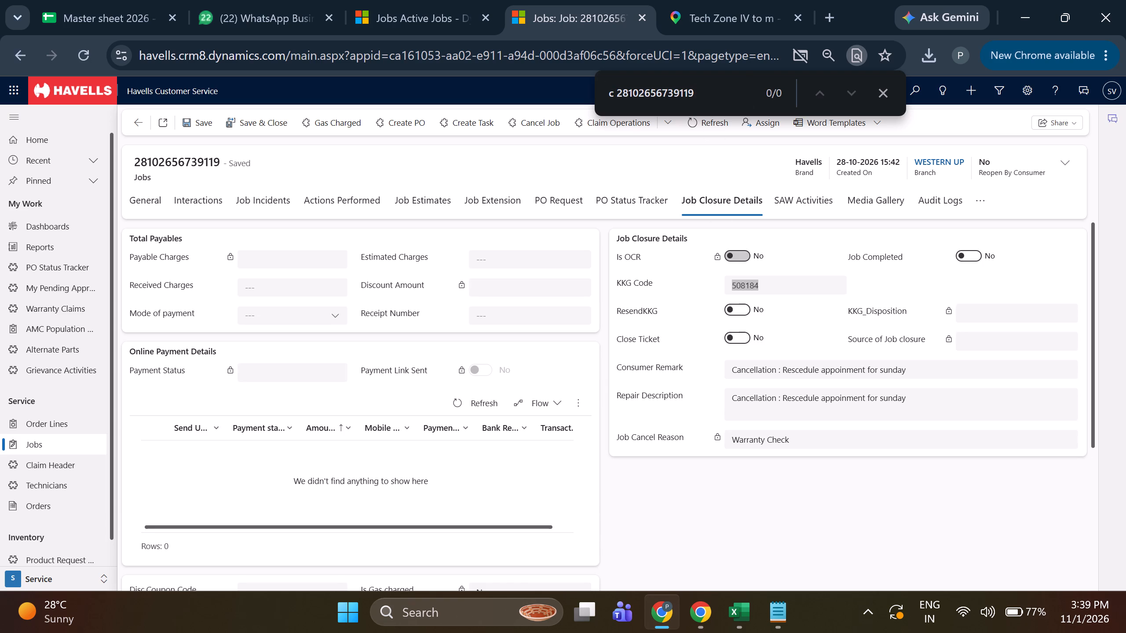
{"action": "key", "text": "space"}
{"action": "key", "text": "ctrl+v"}
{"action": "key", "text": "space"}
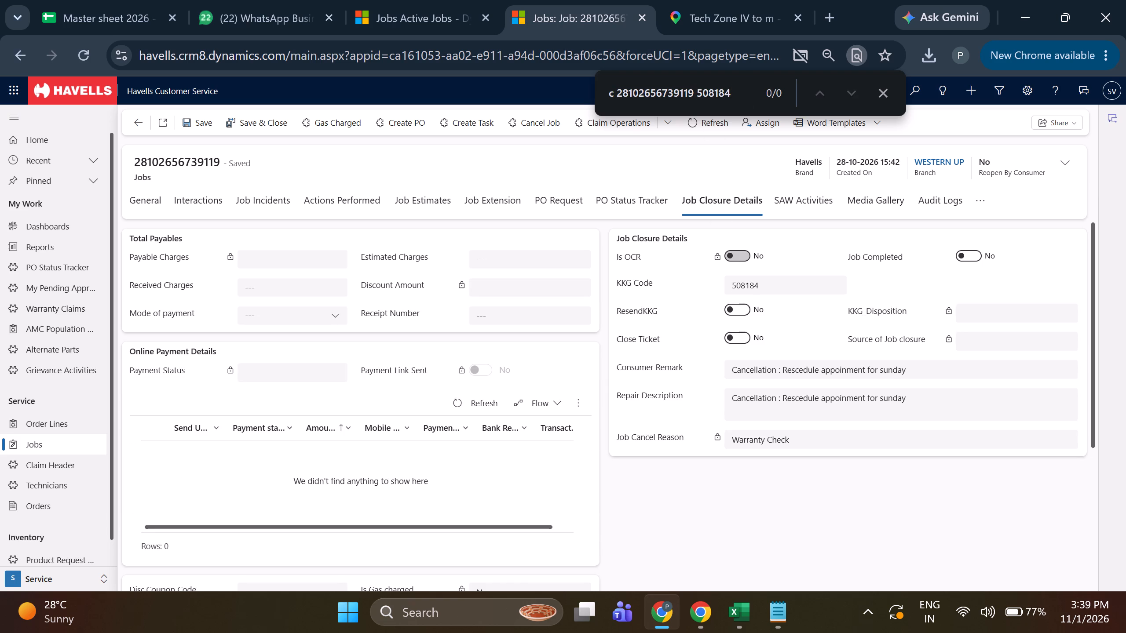
{"action": "triple_click", "coordinate": [654, 94]}
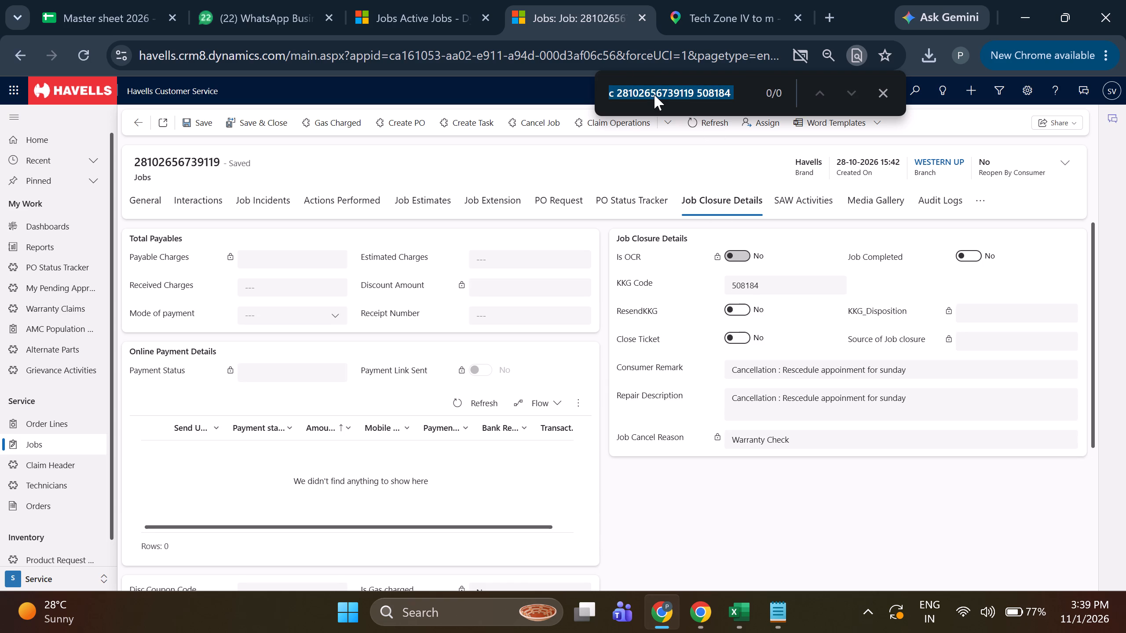
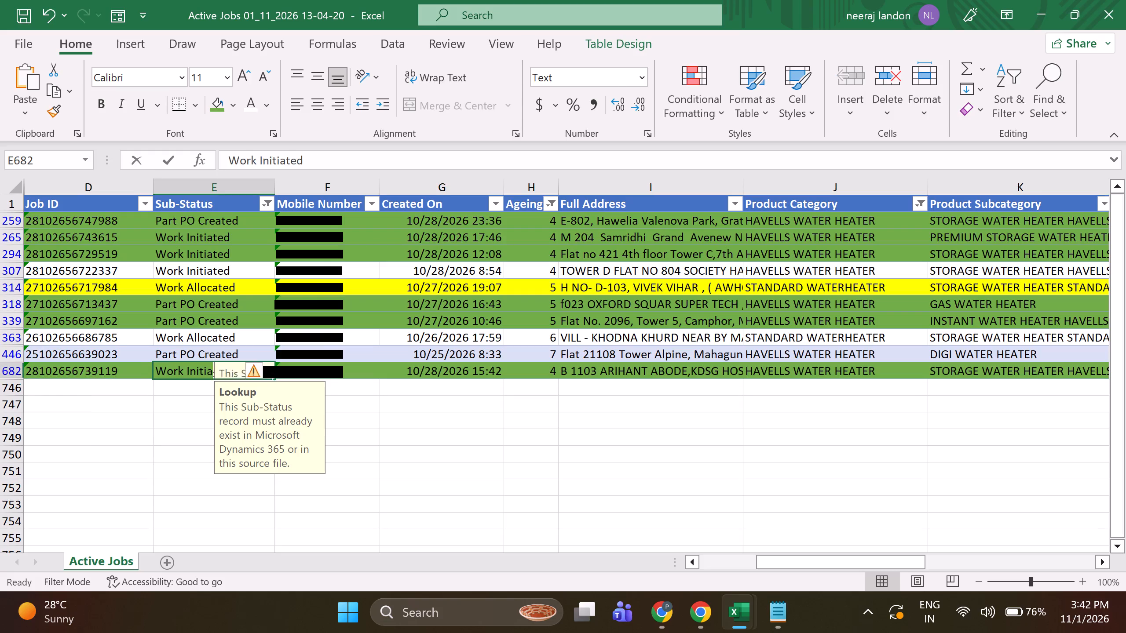
Open the sub-status cell of the row 682 Installation job for editing and select the word Initiated.
{"action": "left_click", "coordinate": [230, 372]}
{"action": "left_click", "coordinate": [230, 372]}
{"action": "triple_click", "coordinate": [230, 372]}
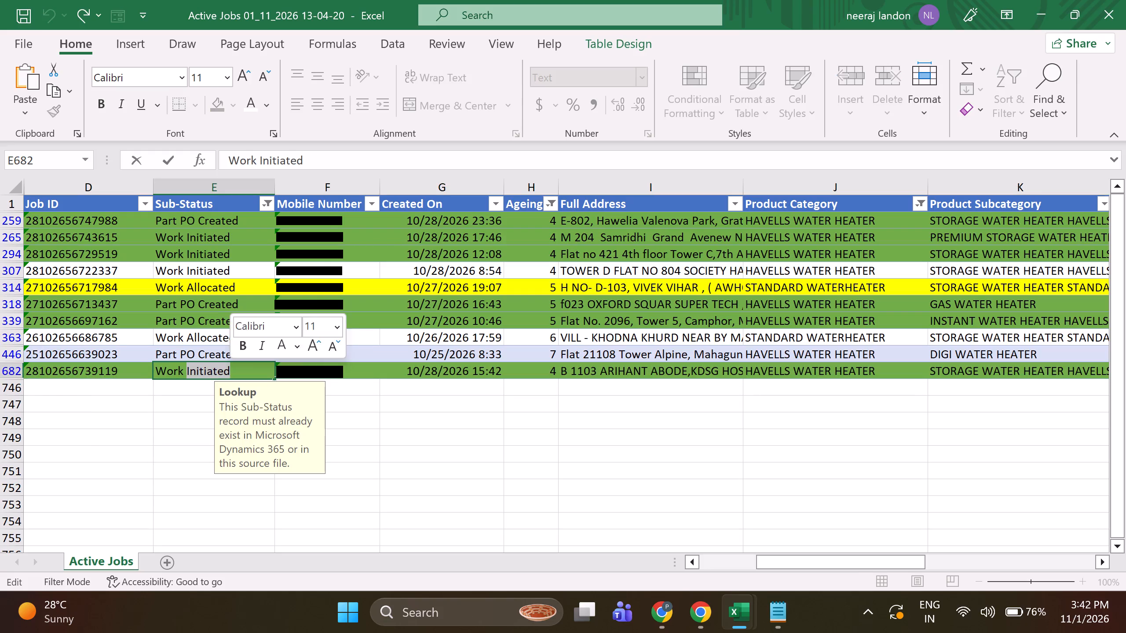
Enter the status note "done" in column U for the Installation job on row 682.
{"action": "left_click", "coordinate": [176, 447]}
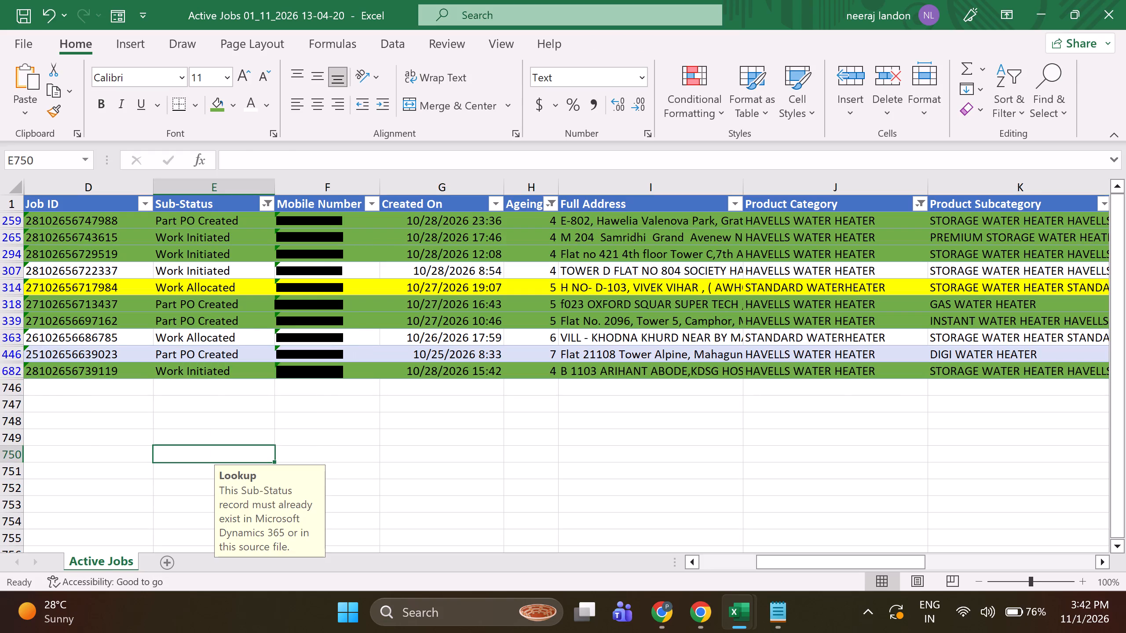
{"action": "left_click", "coordinate": [787, 370]}
{"action": "key", "text": "Right"}
{"action": "key", "text": "Right"}
{"action": "key", "text": "Right"}
{"action": "key", "text": "Right"}
{"action": "key", "text": "Right"}
{"action": "key", "text": "Right"}
{"action": "key", "text": "Right"}
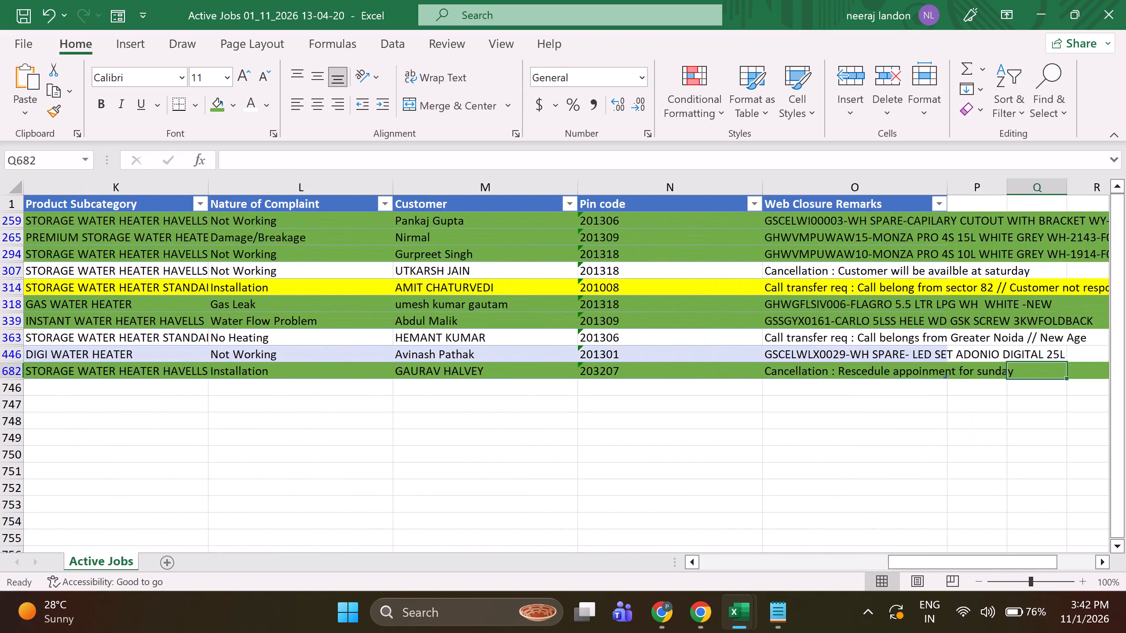
{"action": "key", "text": "Right"}
{"action": "key", "text": "Right"}
{"action": "key", "text": "Right"}
{"action": "key", "text": "Right"}
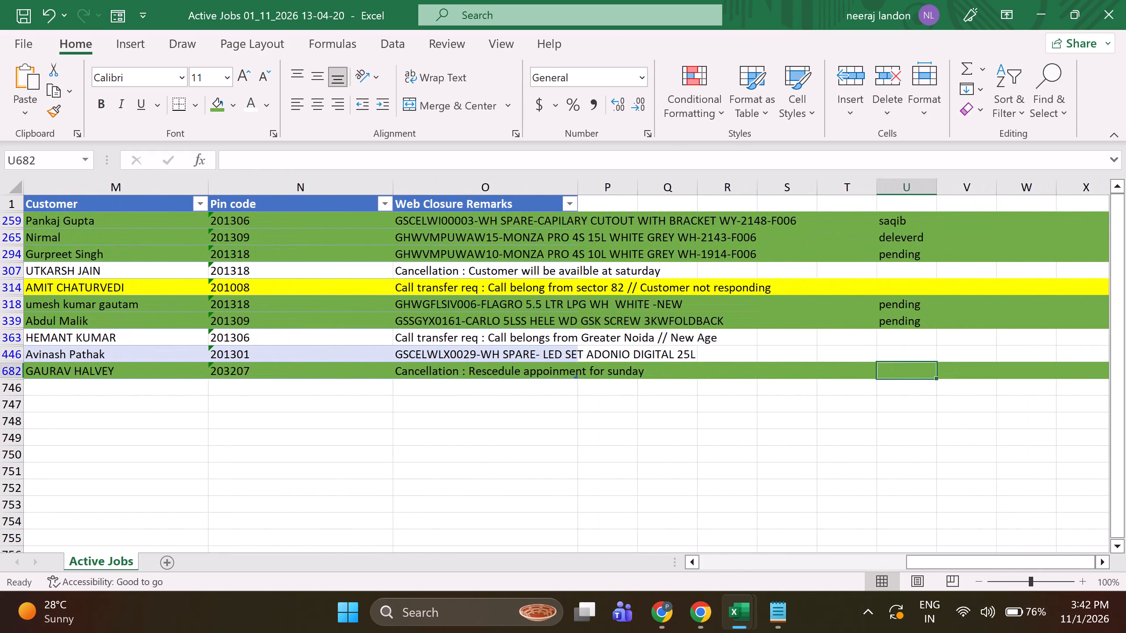
{"action": "type", "text": "clo"}
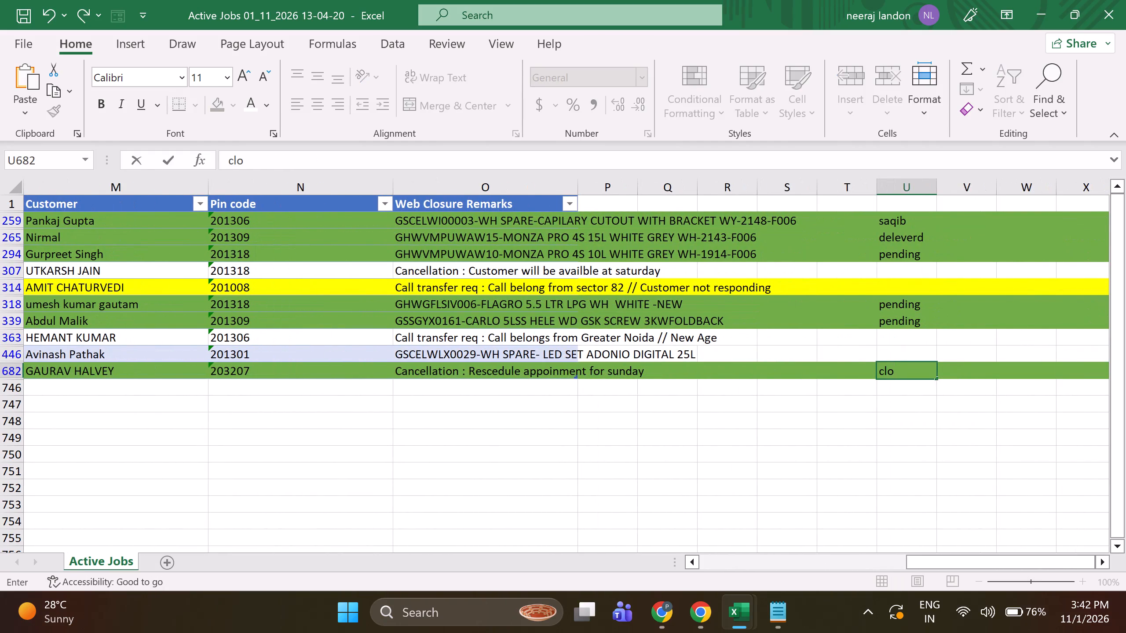
{"action": "key", "text": "BackSpace"}
{"action": "key", "text": "BackSpace"}
{"action": "key", "text": "BackSpace"}
{"action": "type", "text": "done"}
{"action": "key", "text": "space"}
{"action": "key", "text": "Return"}
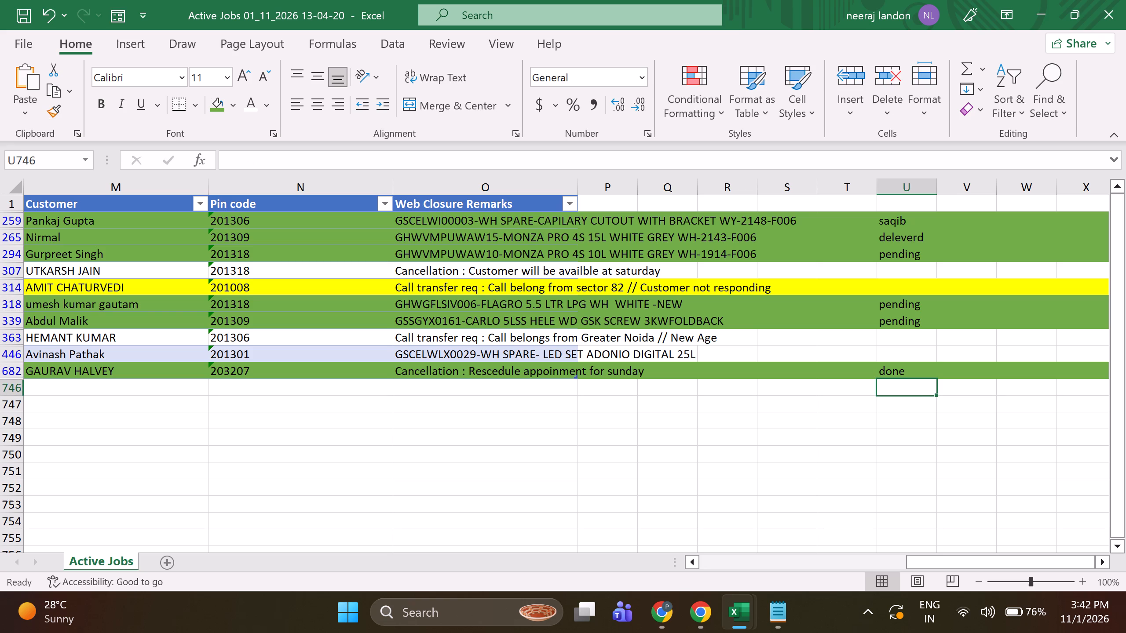
Enter the status note "not deleverd" in column U for the DIGI water heater job on row 446.
{"action": "left_click", "coordinate": [352, 353]}
{"action": "left_click", "coordinate": [904, 356]}
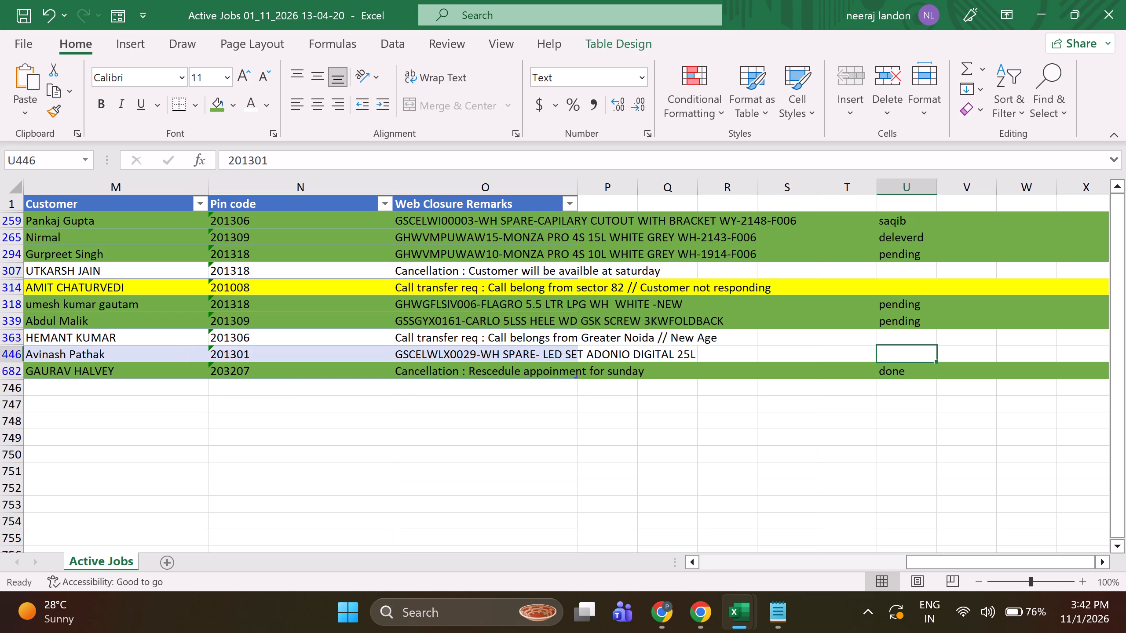
{"action": "type", "text": "not deleverd"}
{"action": "key", "text": "space"}
{"action": "left_click", "coordinate": [812, 460]}
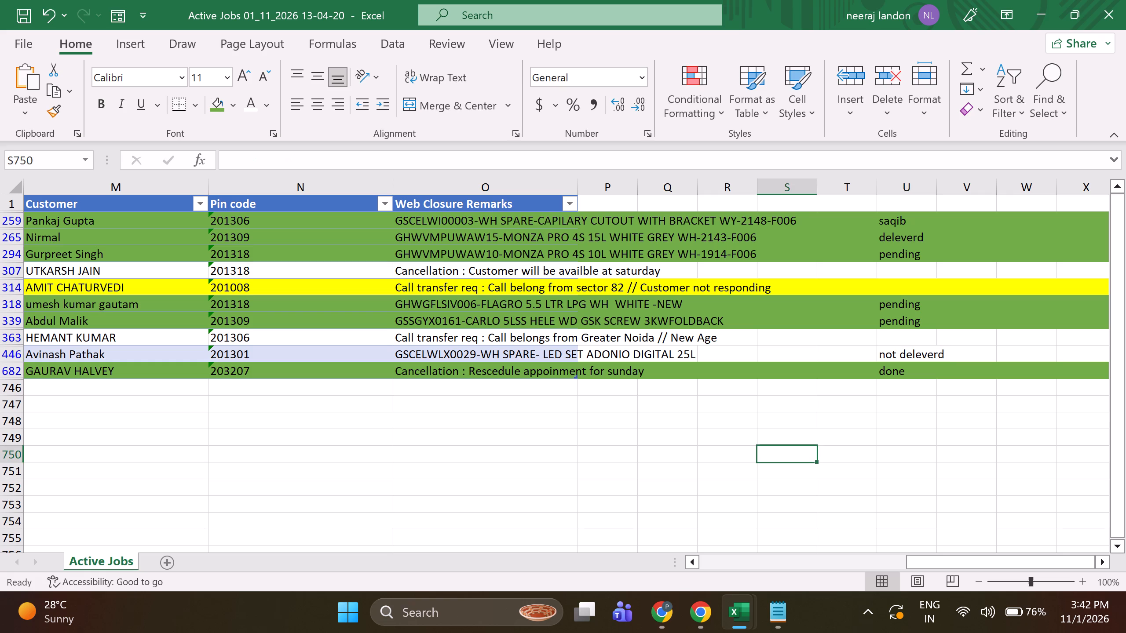
Examine the No Heating job on row 363 from its job ID and sub-status through its pin code and web closure remarks.
{"action": "left_click", "coordinate": [862, 331]}
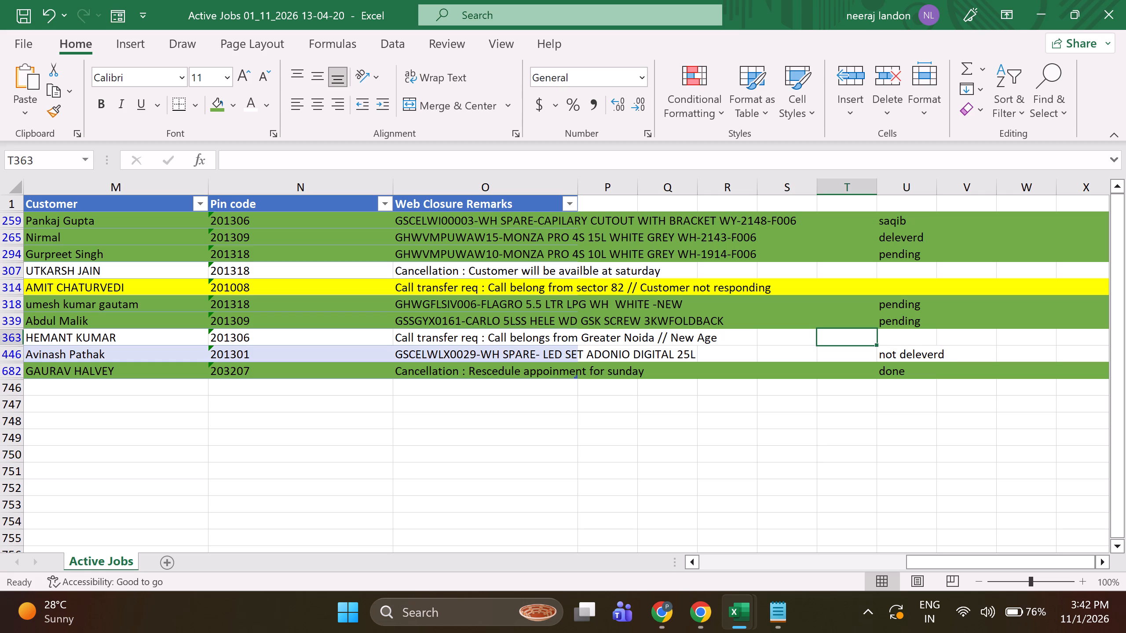
{"action": "left_click", "coordinate": [554, 503]}
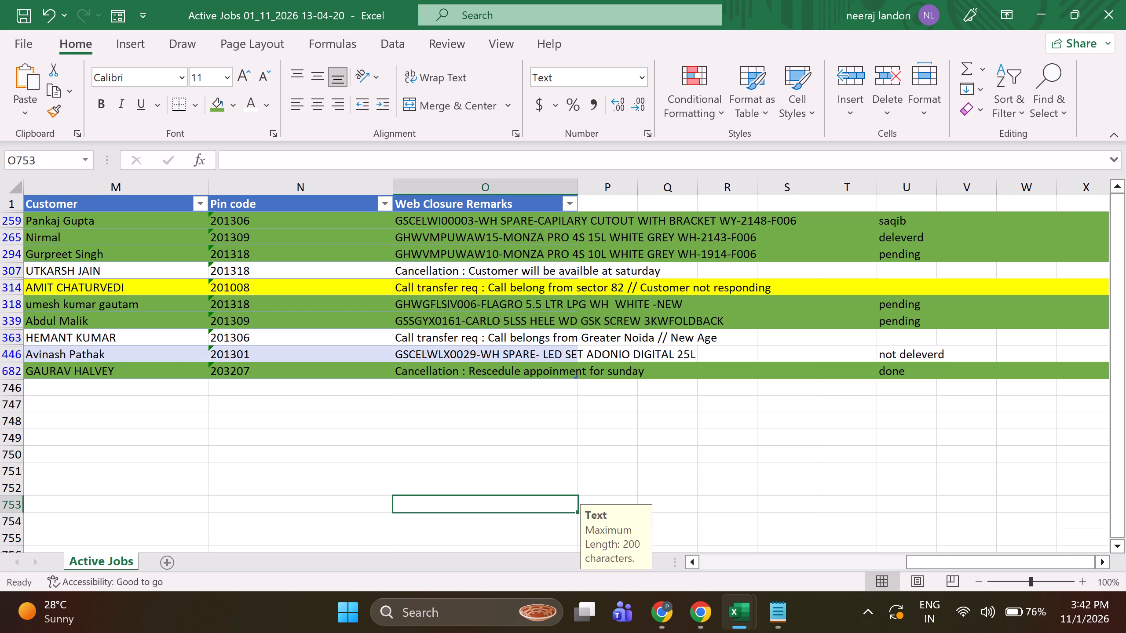
{"action": "left_click", "coordinate": [376, 336]}
{"action": "key", "text": "Left"}
{"action": "key", "text": "Left"}
{"action": "key", "text": "Left"}
{"action": "key", "text": "Left"}
{"action": "key", "text": "Left"}
{"action": "key", "text": "Left"}
{"action": "key", "text": "Left"}
{"action": "key", "text": "Left"}
{"action": "key", "text": "Left"}
{"action": "key", "text": "Left"}
{"action": "key", "text": "Left"}
{"action": "key", "text": "Left"}
{"action": "key", "text": "Left"}
{"action": "key", "text": "Left"}
{"action": "key", "text": "Left"}
{"action": "key", "text": "Left"}
{"action": "key", "text": "Left"}
{"action": "key", "text": "Left"}
{"action": "key", "text": "Left"}
{"action": "key", "text": "Left"}
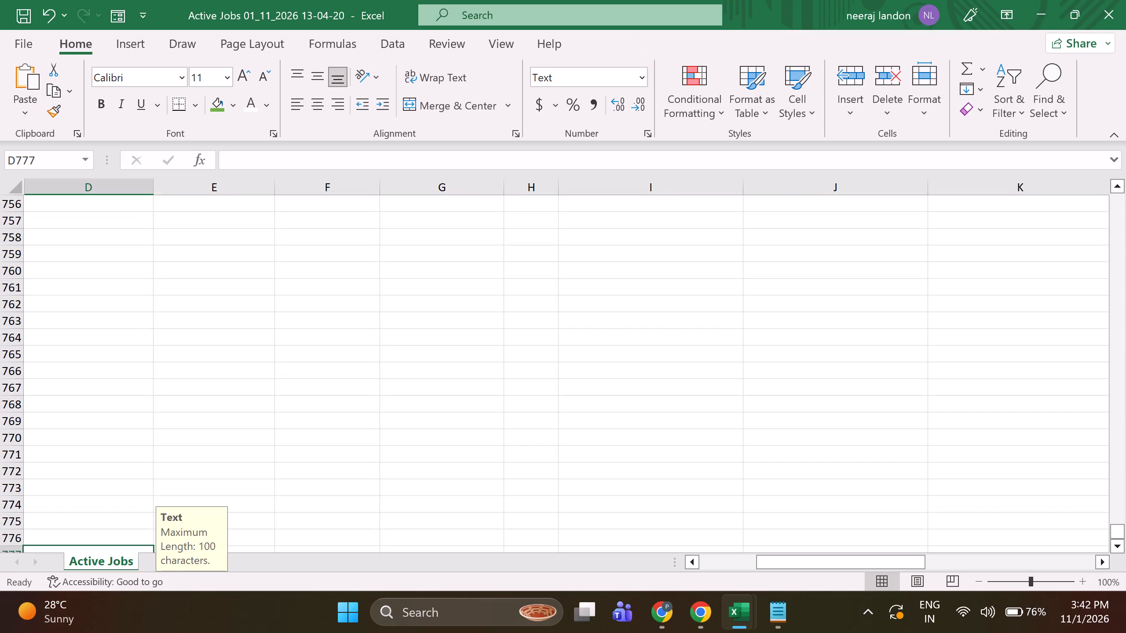
{"action": "key", "text": "Page_Up"}
{"action": "key", "text": "Page_Up"}
{"action": "key", "text": "Right"}
{"action": "key", "text": "Right"}
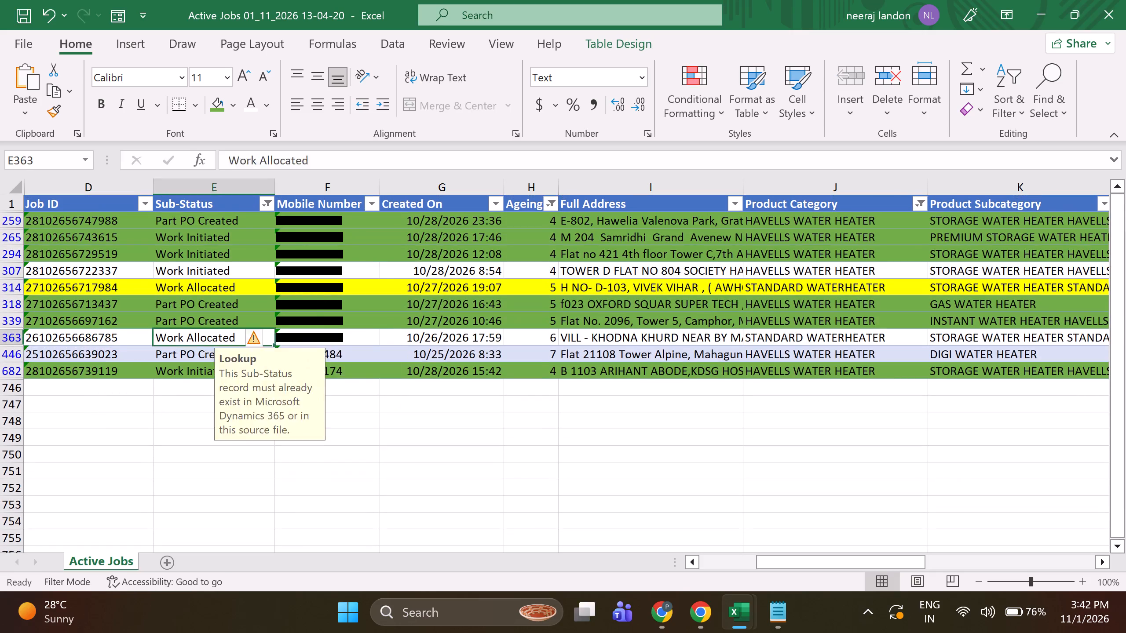
{"action": "key", "text": "Right"}
{"action": "key", "text": "Right"}
{"action": "key", "text": "Right"}
{"action": "key", "text": "Right"}
{"action": "key", "text": "Right"}
{"action": "key", "text": "Right"}
{"action": "key", "text": "Right"}
{"action": "key", "text": "Right"}
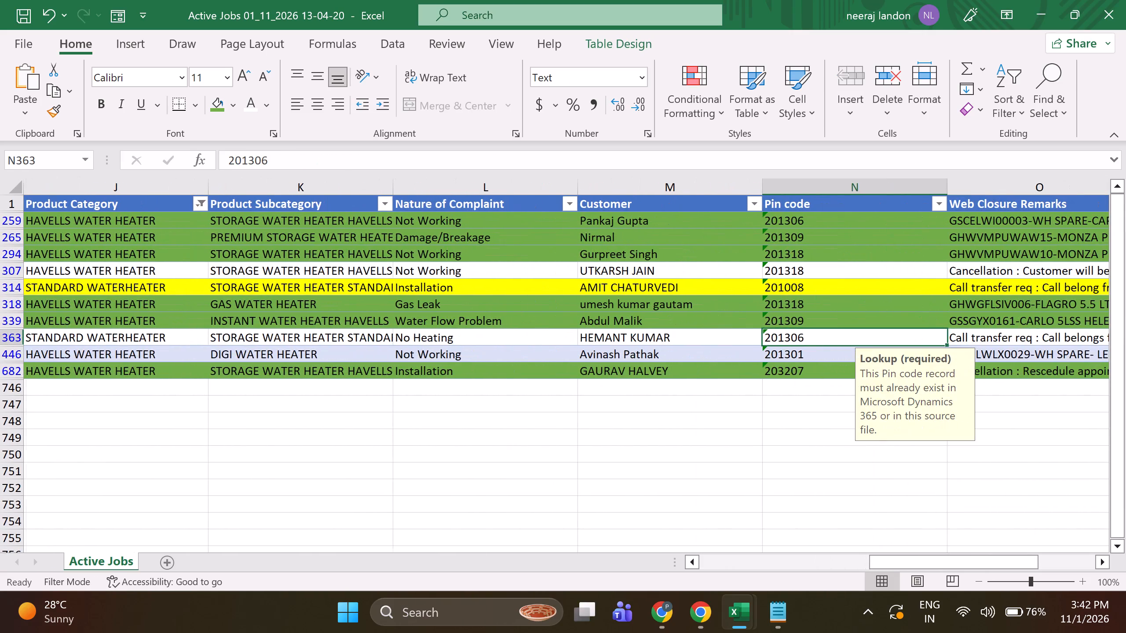
{"action": "key", "text": "Right"}
{"action": "key", "text": "Right"}
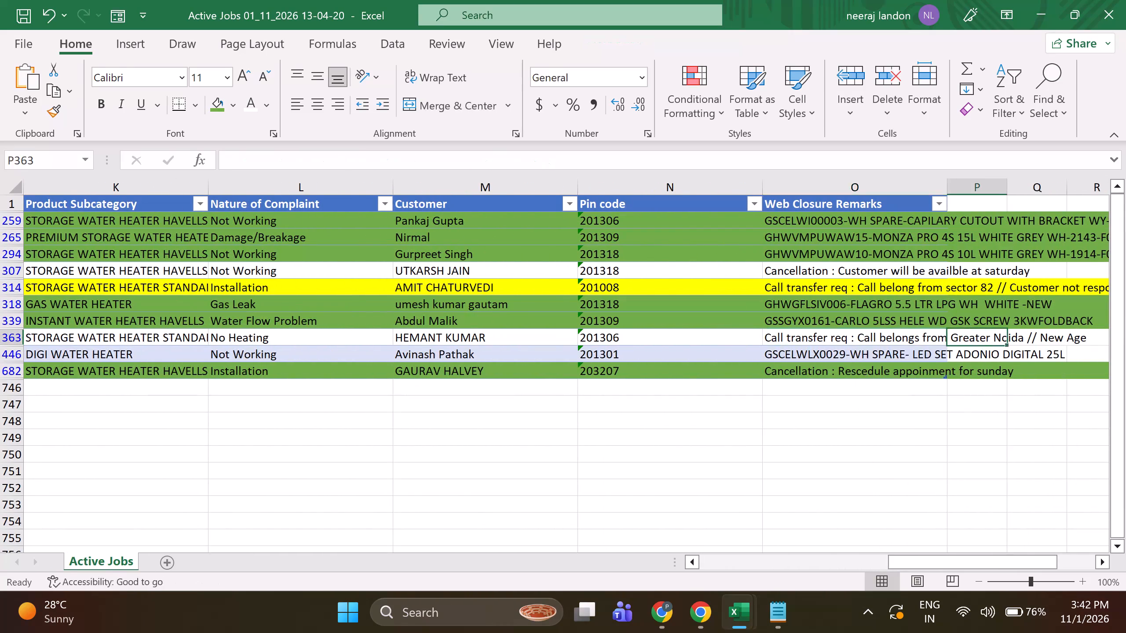
{"action": "key", "text": "Right"}
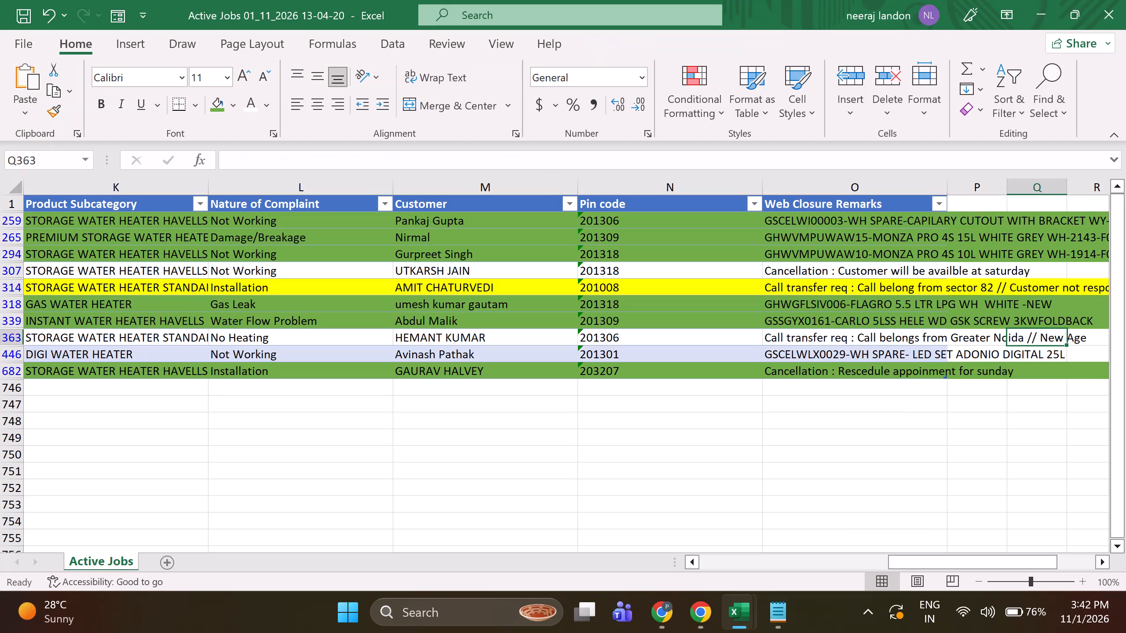
Compare the call transfer remarks of the jobs on rows 314 and 363, and check row 363's status note cell in column U.
{"action": "key", "text": "Up"}
{"action": "key", "text": "Up"}
{"action": "key", "text": "Up"}
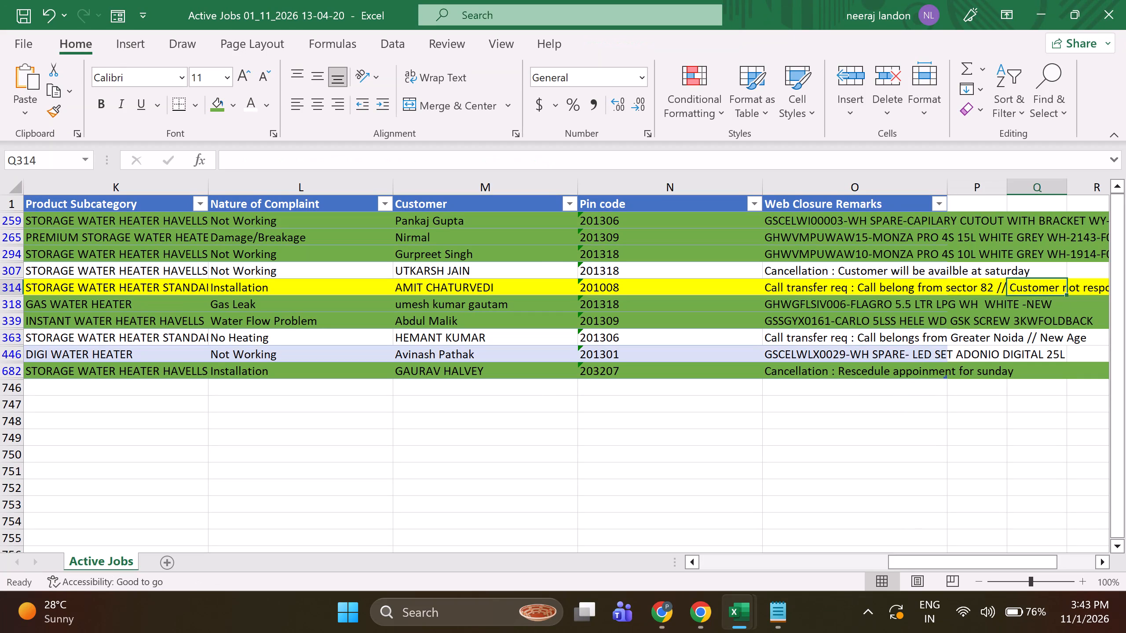
{"action": "key", "text": "Right"}
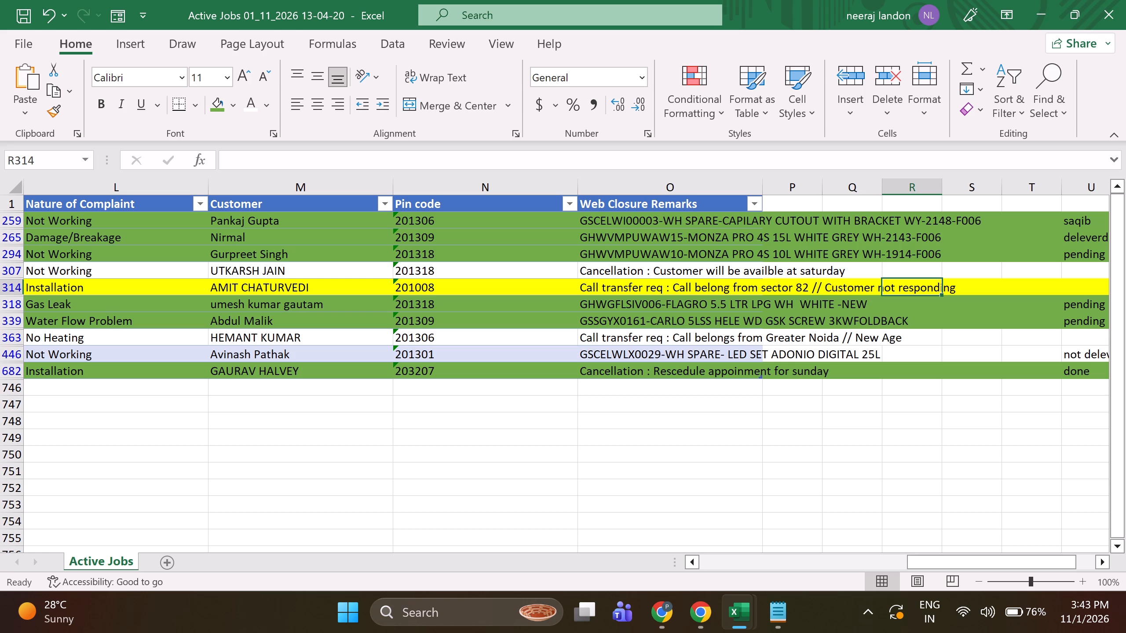
{"action": "key", "text": "Down"}
{"action": "key", "text": "Down"}
{"action": "key", "text": "Down"}
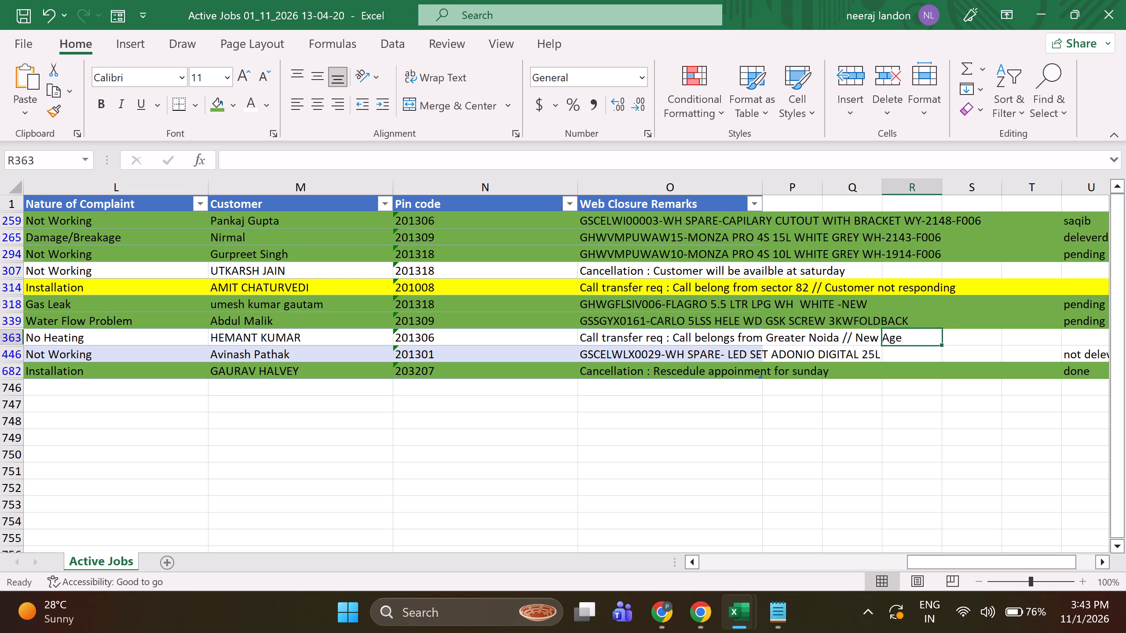
{"action": "key", "text": "Left"}
{"action": "key", "text": "Left"}
{"action": "key", "text": "Left"}
{"action": "key", "text": "Left"}
{"action": "key", "text": "Right"}
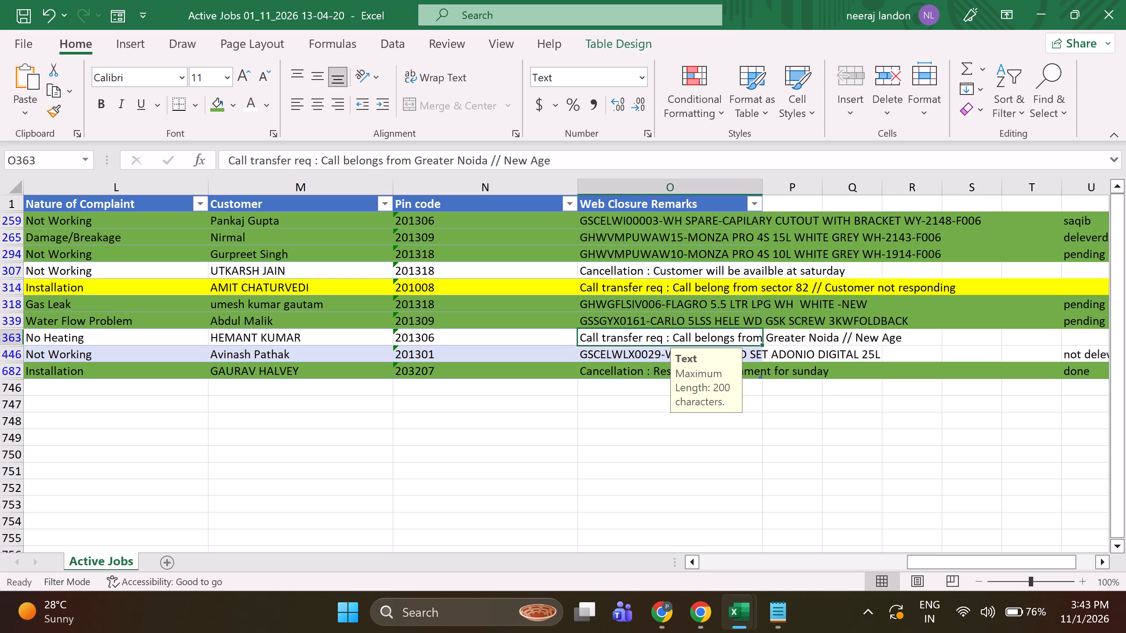
{"action": "key", "text": "Right"}
{"action": "key", "text": "Right"}
{"action": "key", "text": "Right"}
{"action": "key", "text": "Right"}
{"action": "key", "text": "Right"}
{"action": "key", "text": "Right"}
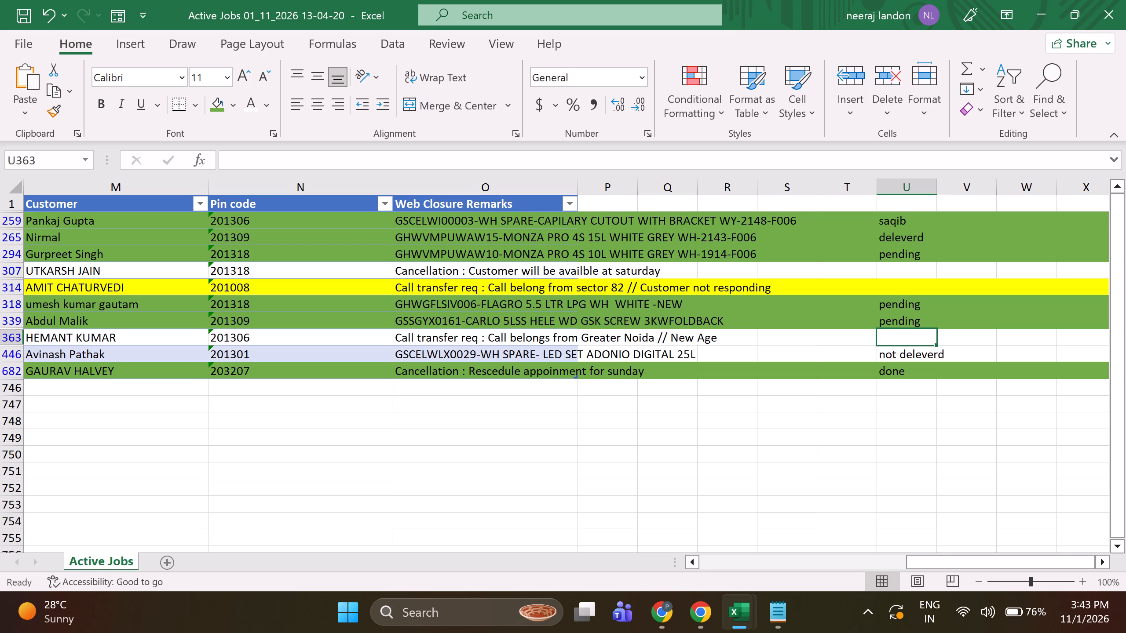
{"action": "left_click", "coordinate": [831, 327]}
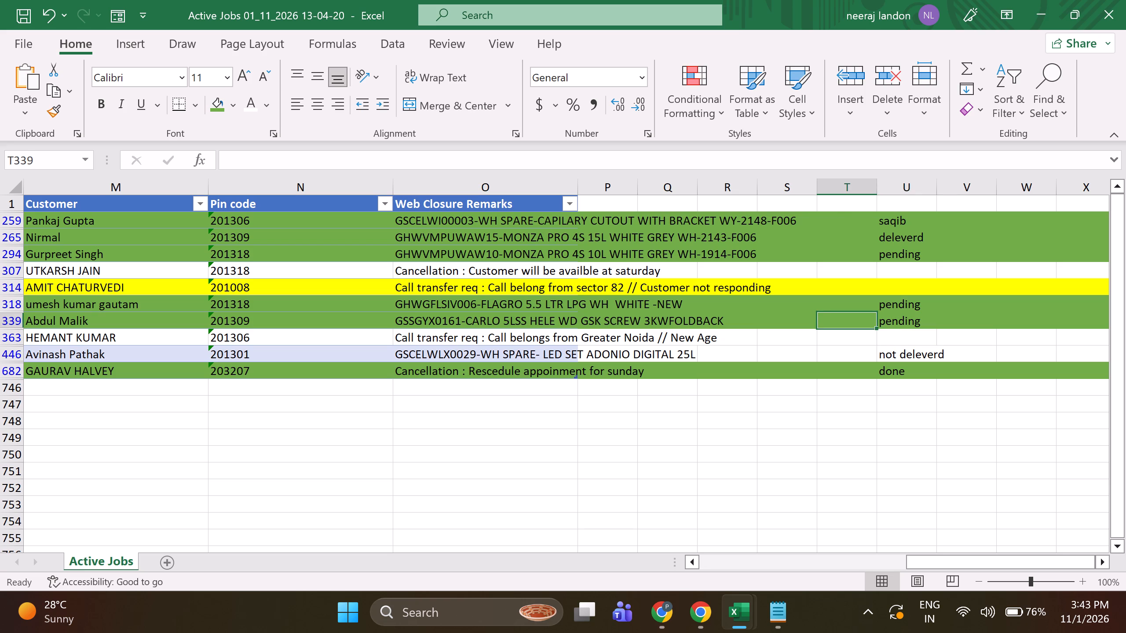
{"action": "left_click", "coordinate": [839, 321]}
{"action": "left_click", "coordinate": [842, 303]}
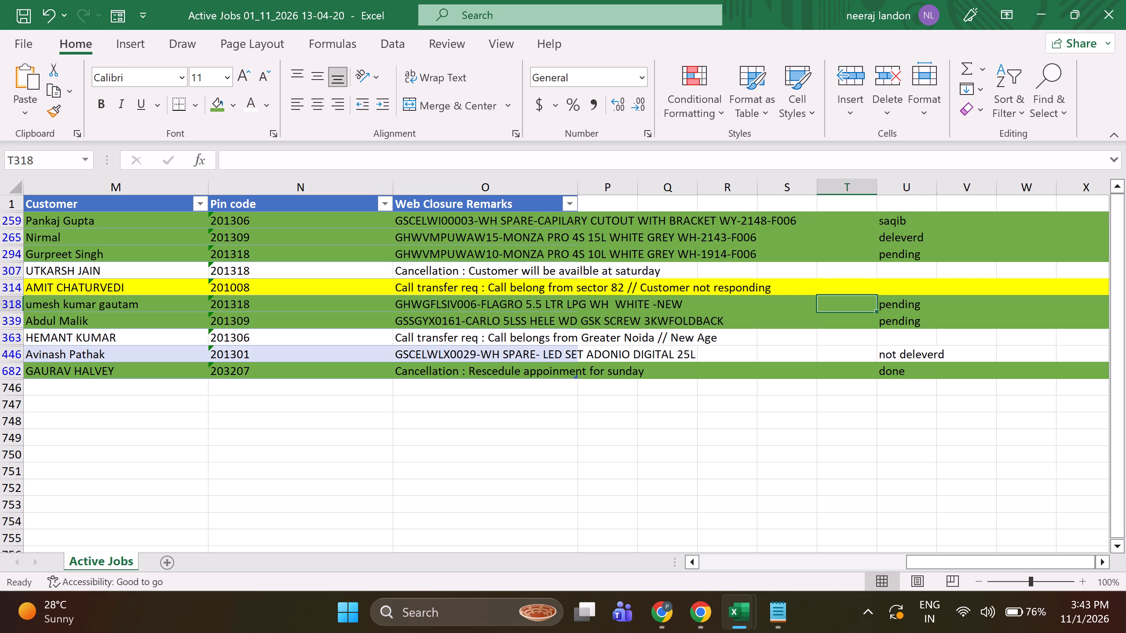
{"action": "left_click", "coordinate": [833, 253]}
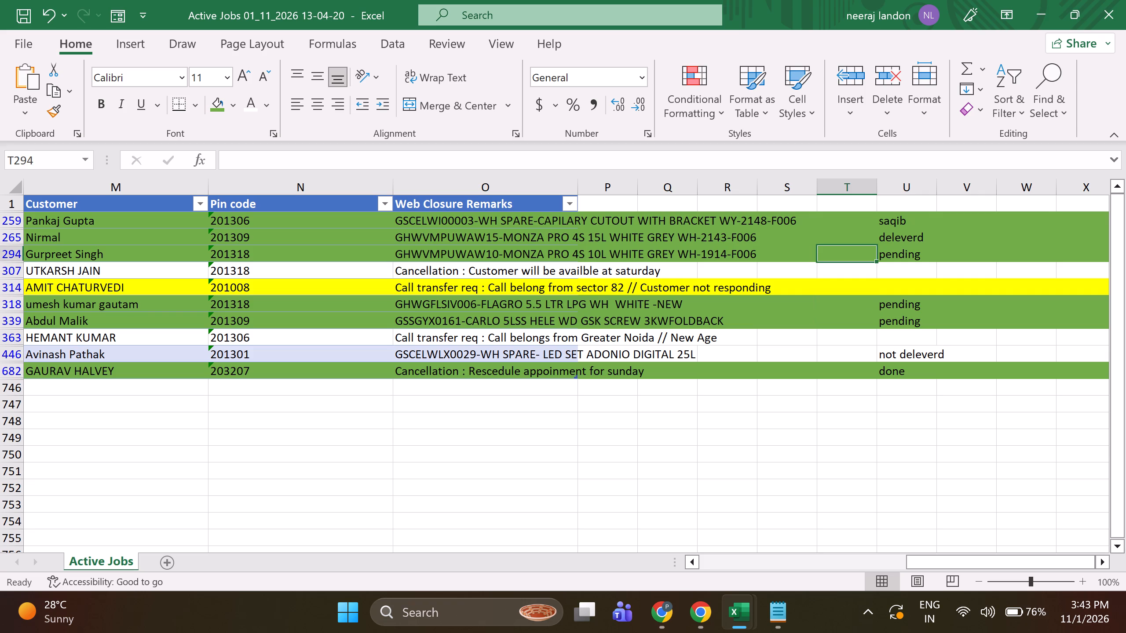
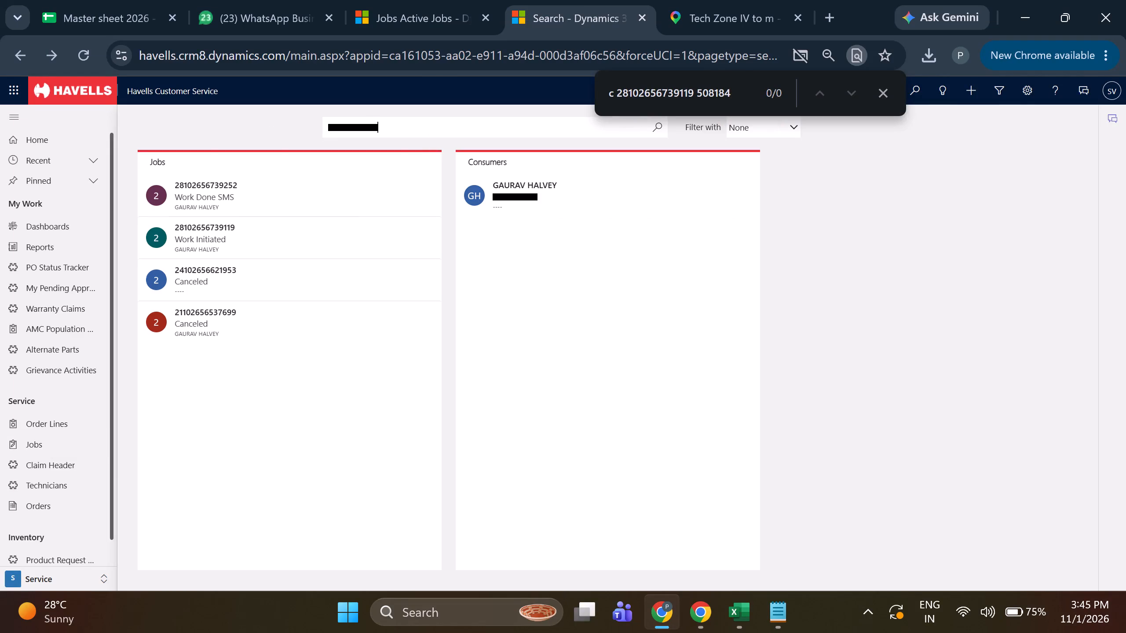
Delete two extra characters from within the number in the Dynamics search and run the search again.
{"action": "key", "text": "Left"}
{"action": "key", "text": "Left"}
{"action": "key", "text": "Left"}
{"action": "key", "text": "Left"}
{"action": "key", "text": "Right"}
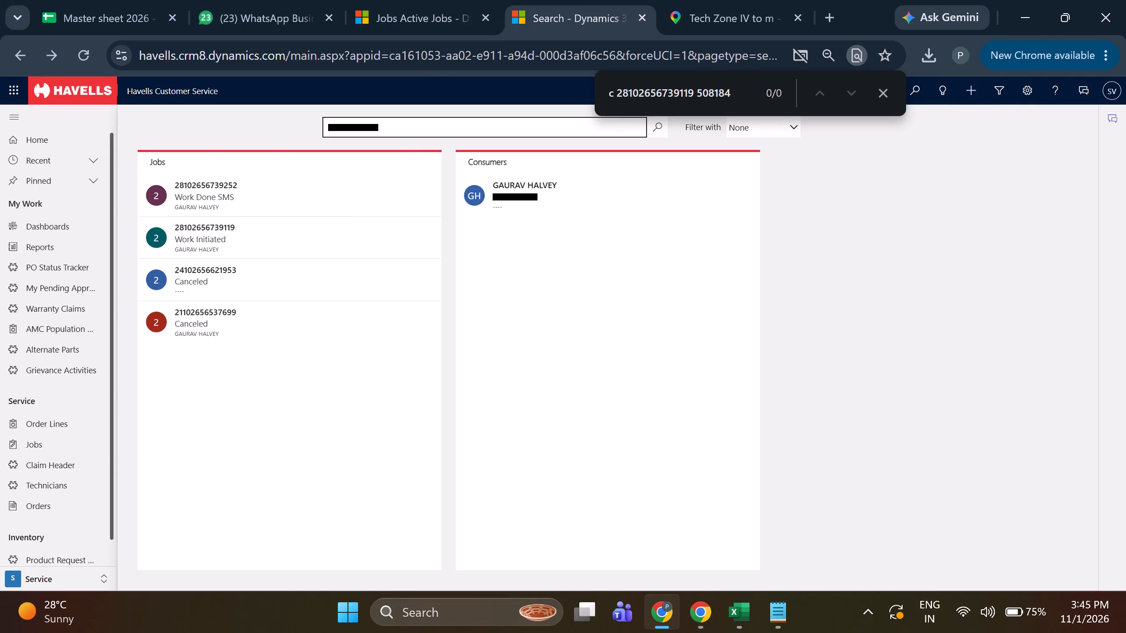
{"action": "key", "text": "BackSpace"}
{"action": "key", "text": "Left"}
{"action": "key", "text": "Left"}
{"action": "key", "text": "Left"}
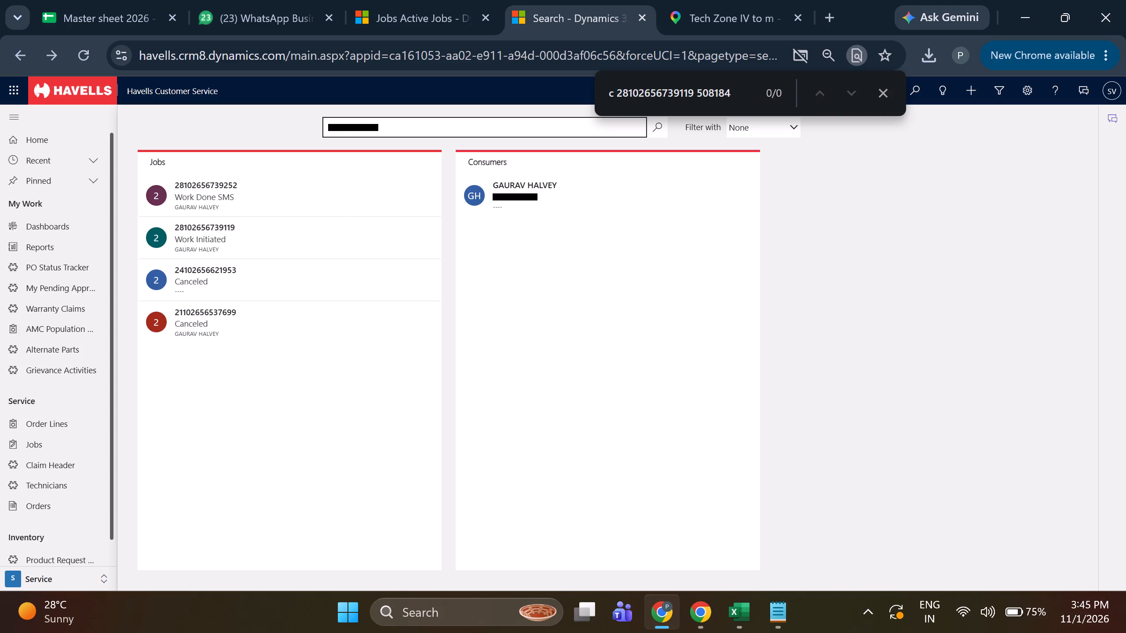
{"action": "key", "text": "BackSpace"}
{"action": "left_click", "coordinate": [660, 130]}
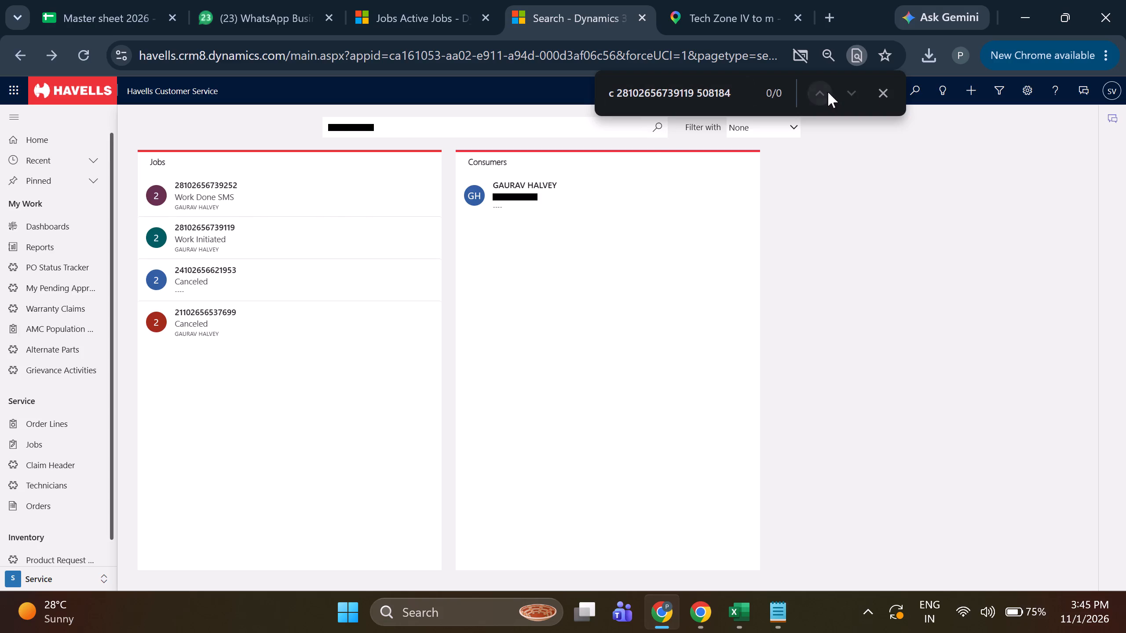
{"action": "left_click", "coordinate": [888, 95]}
{"action": "left_click", "coordinate": [665, 128]}
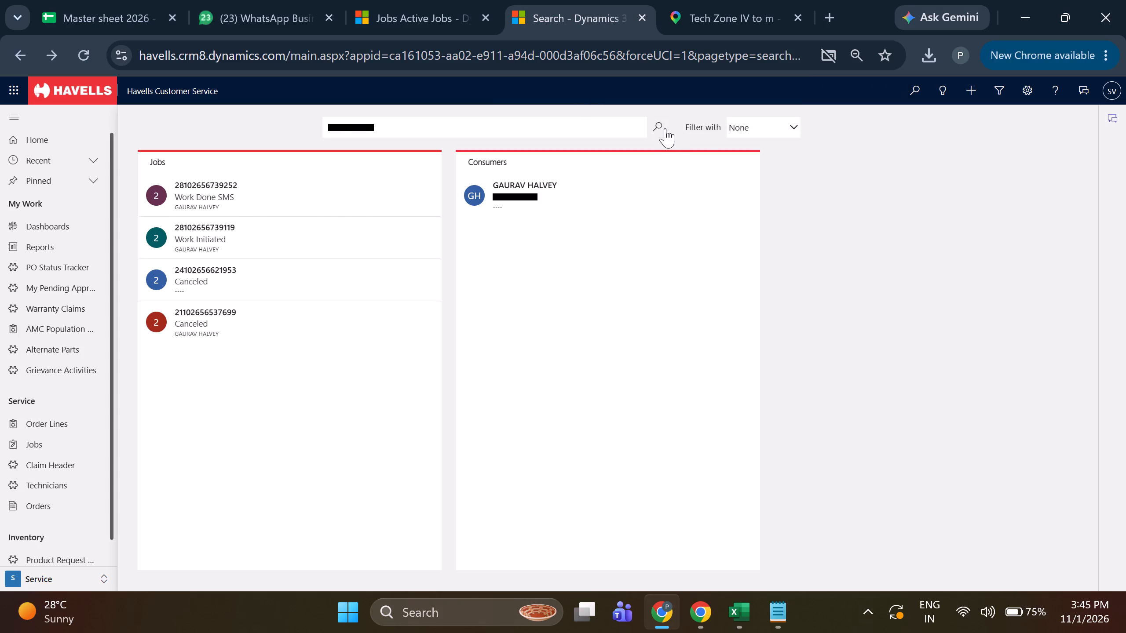
{"action": "left_click", "coordinate": [338, 200]}
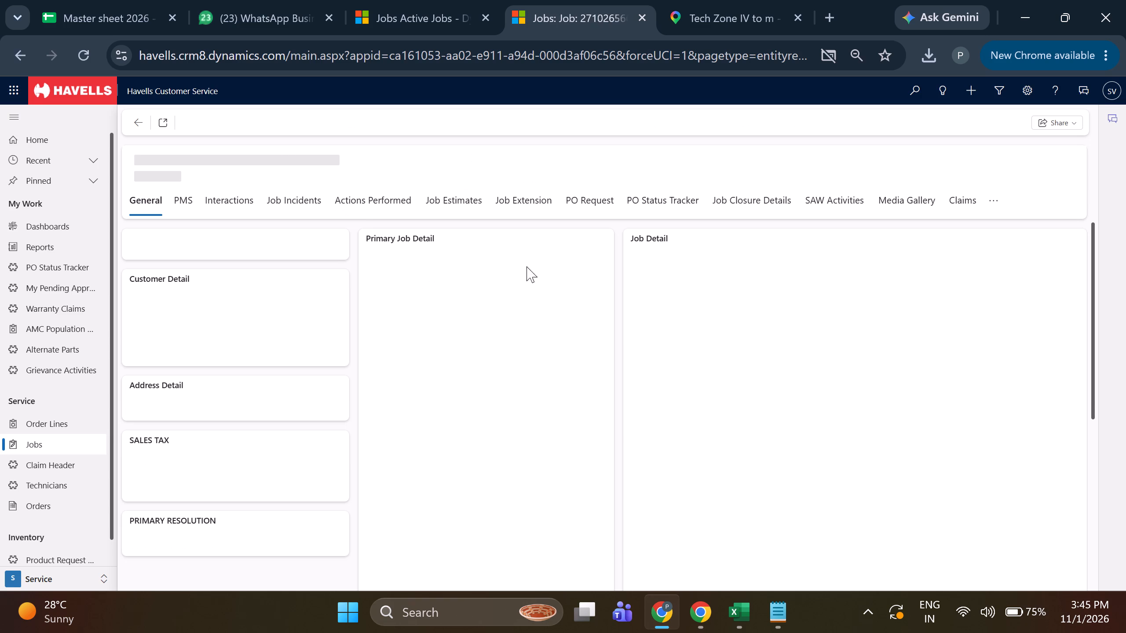
{"action": "left_click", "coordinate": [723, 213]}
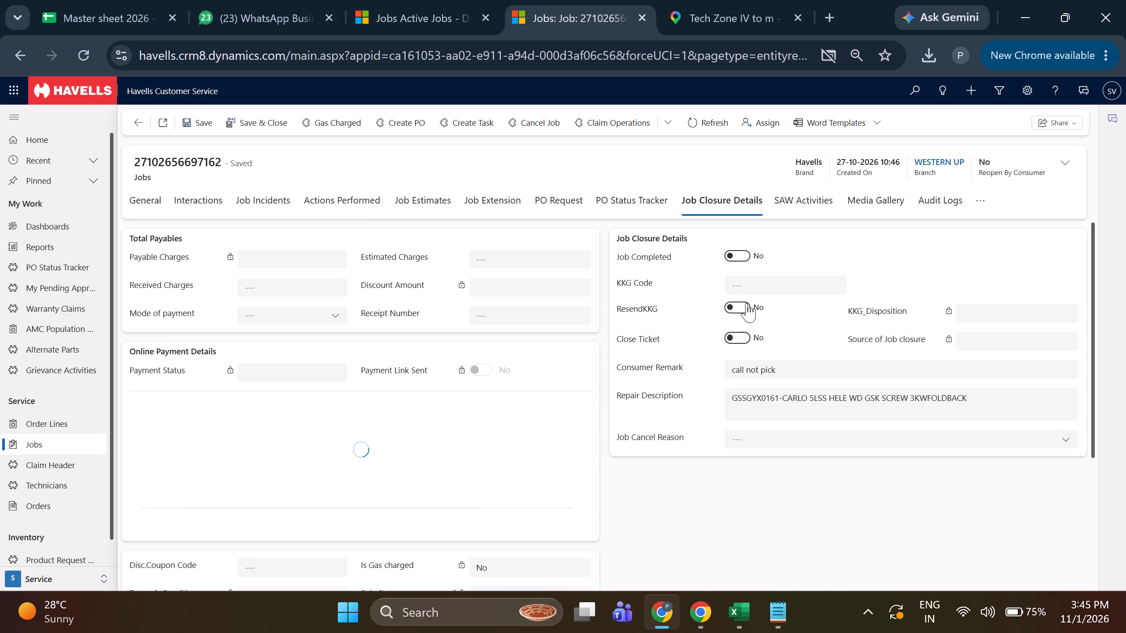
{"action": "left_click", "coordinate": [738, 308]}
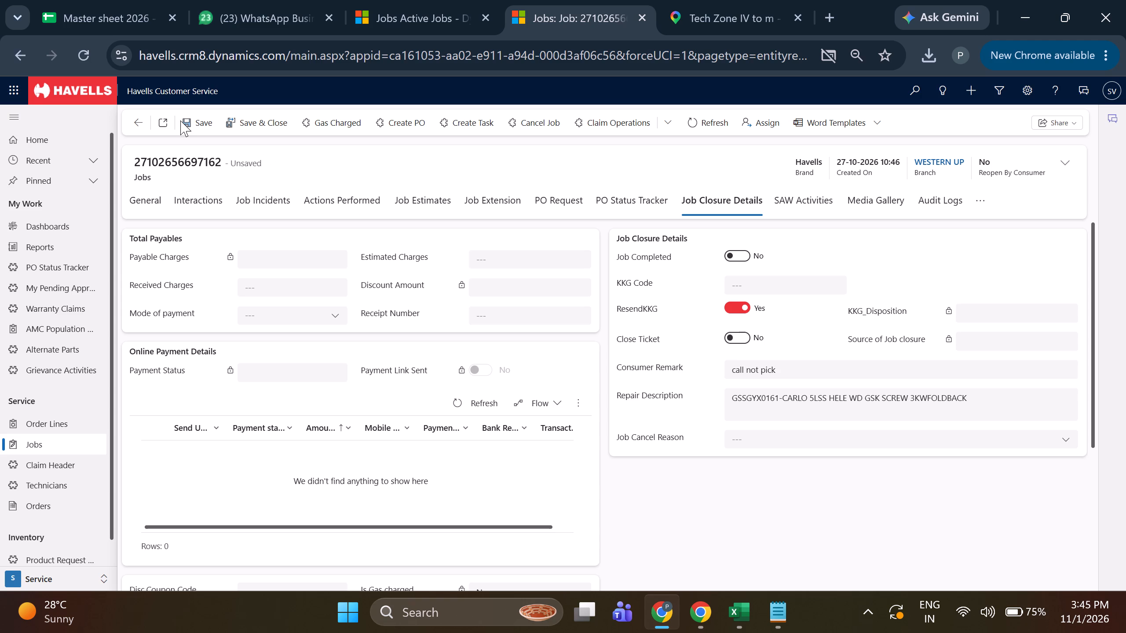
{"action": "left_click", "coordinate": [188, 125]}
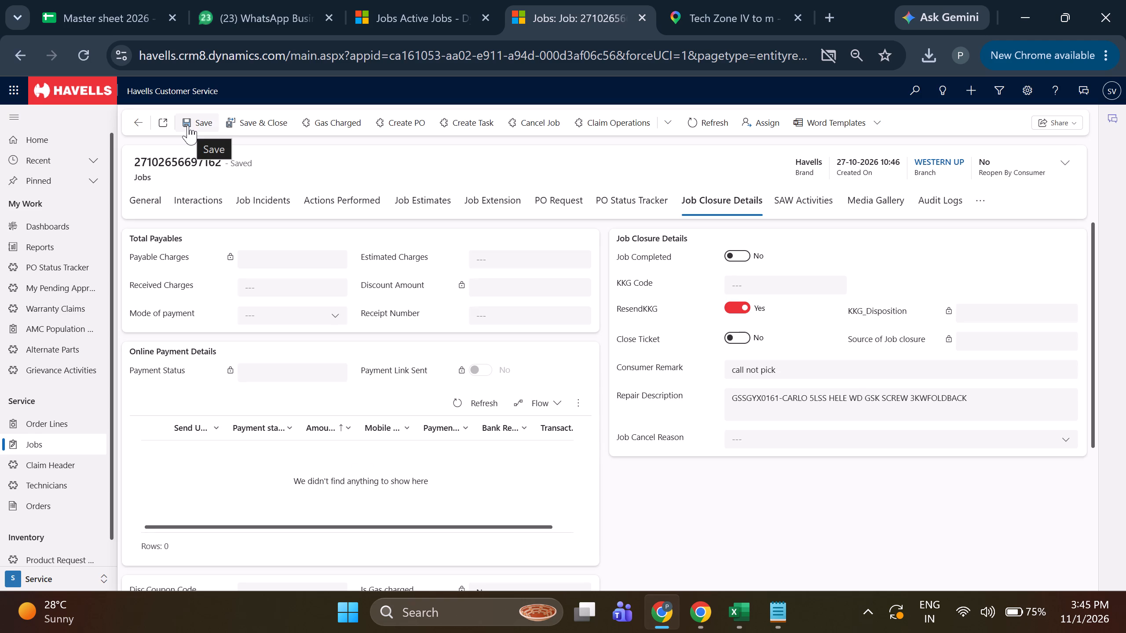
{"action": "left_click", "coordinate": [798, 288]}
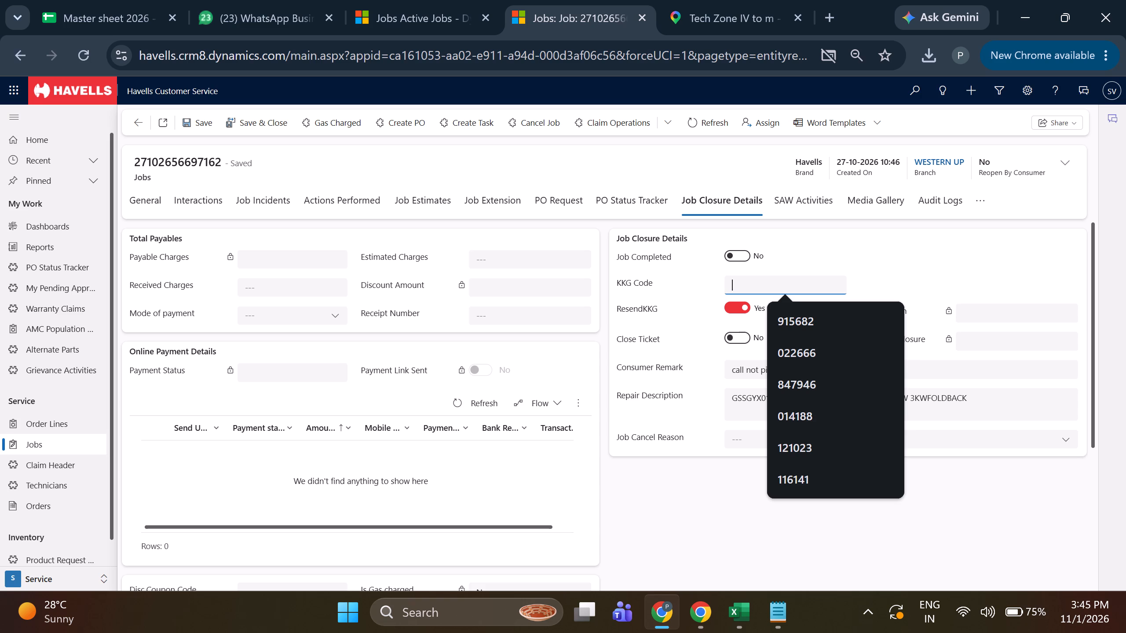
{"action": "left_click", "coordinate": [792, 283]}
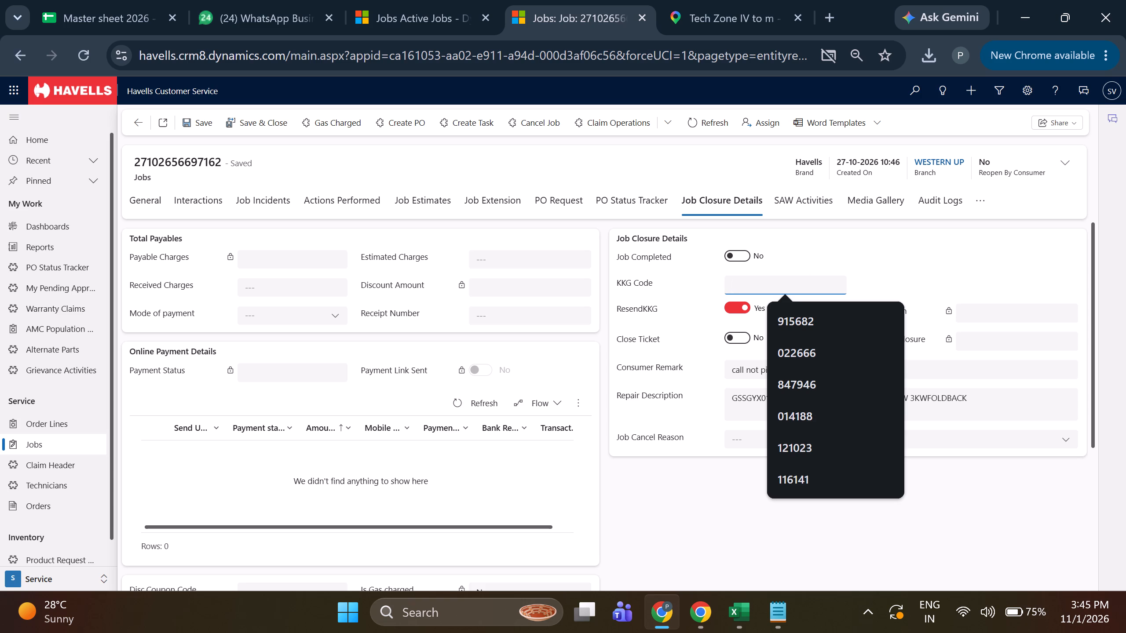
{"action": "left_click", "coordinate": [782, 284]}
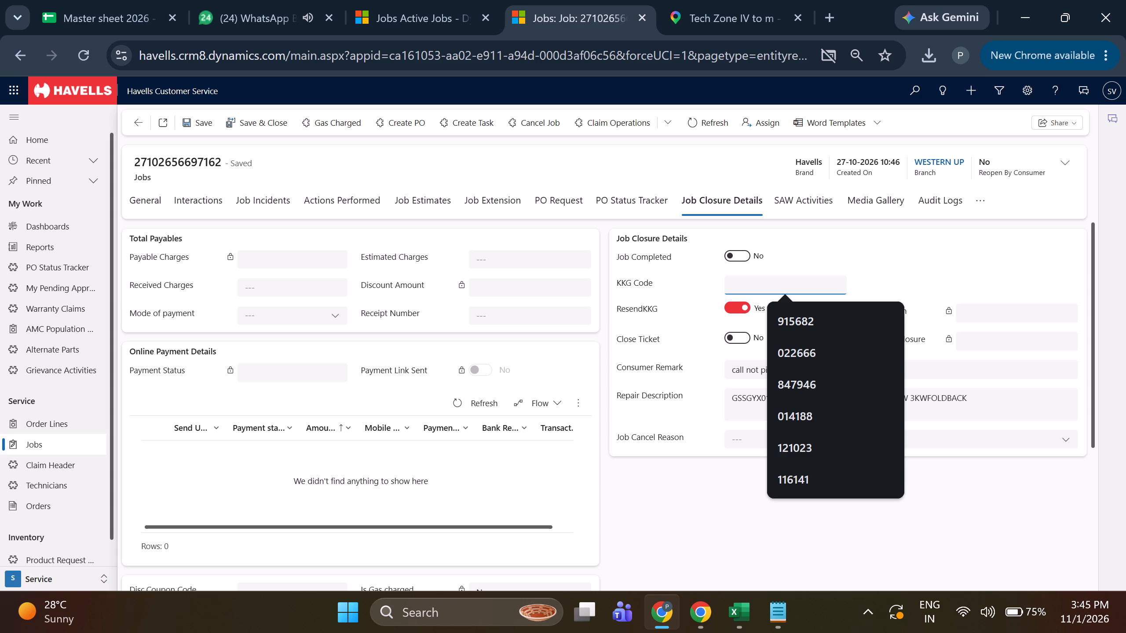
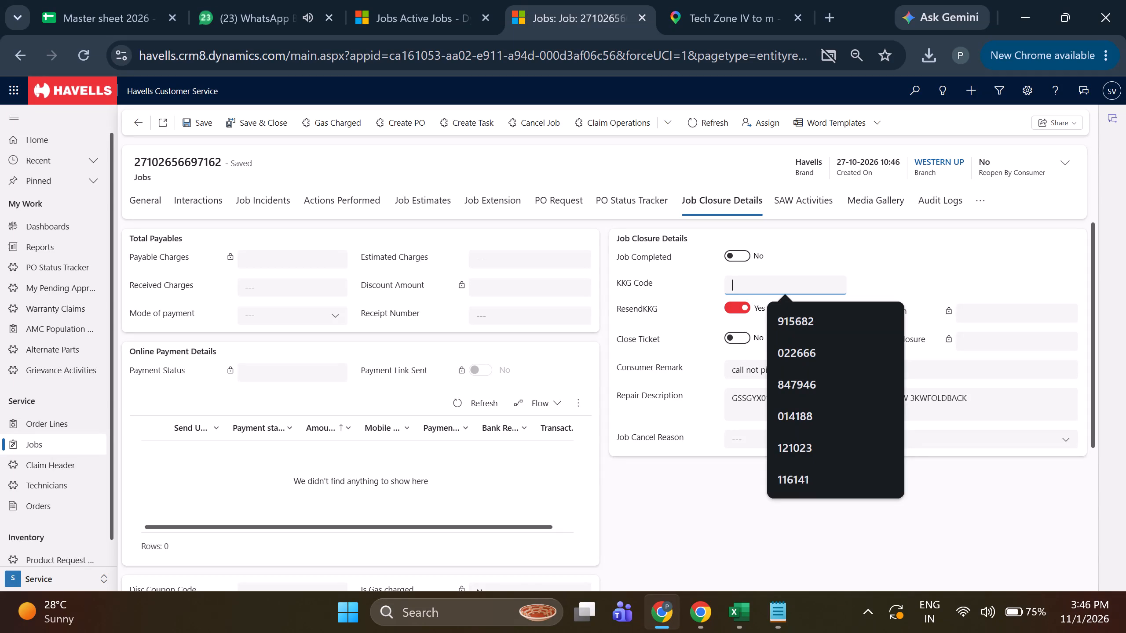
{"action": "key", "text": "8"}
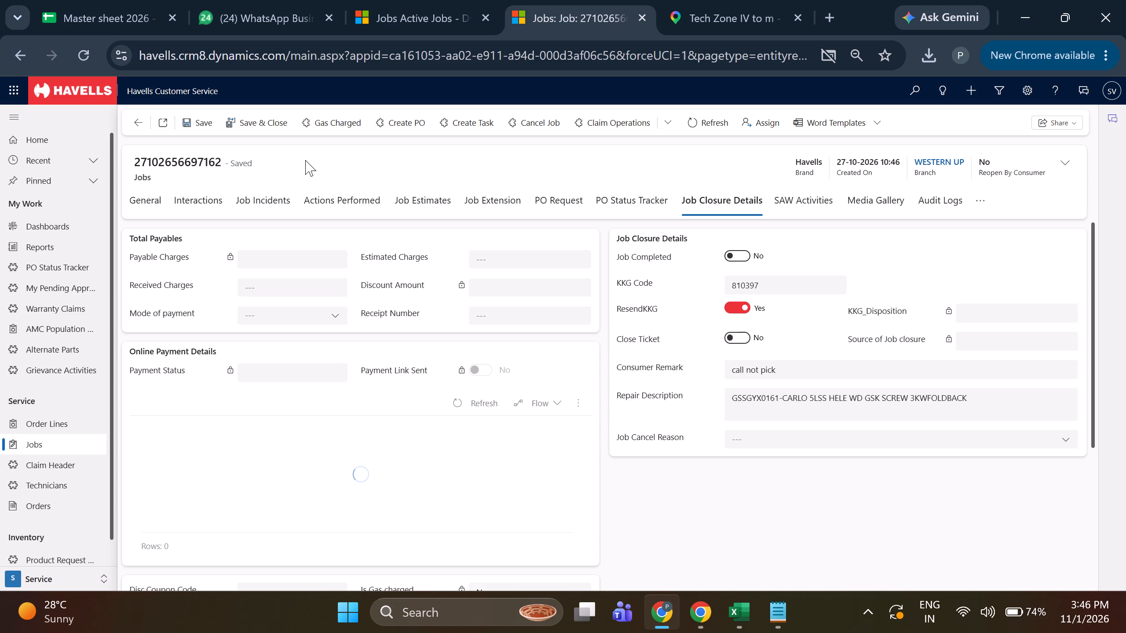
{"action": "left_click", "coordinate": [305, 160]}
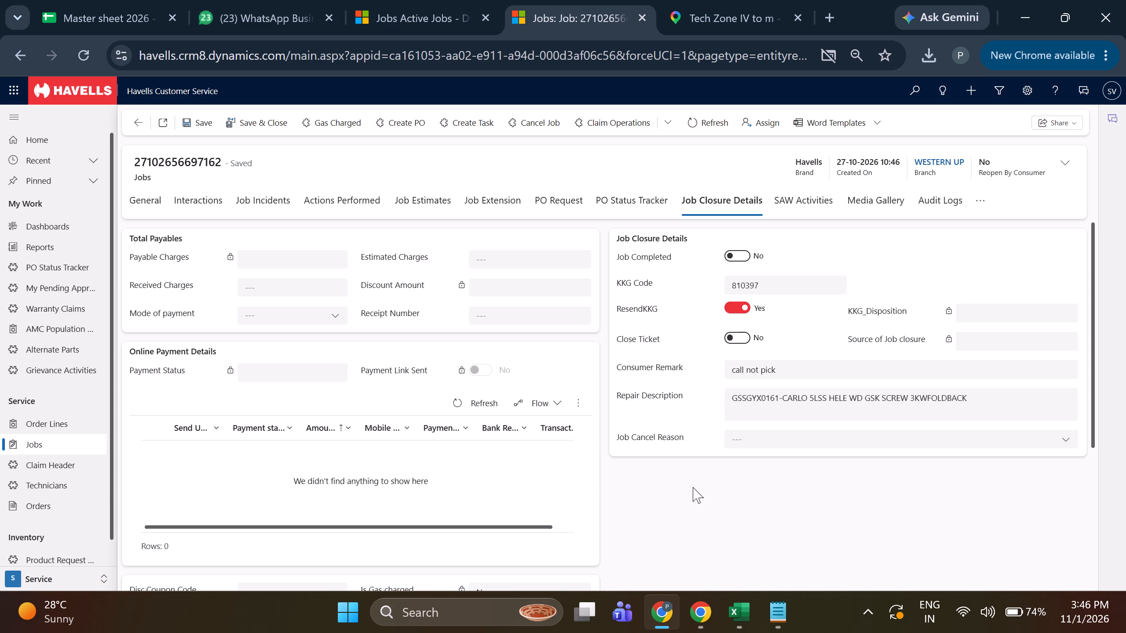
{"action": "double_click", "coordinate": [172, 167]}
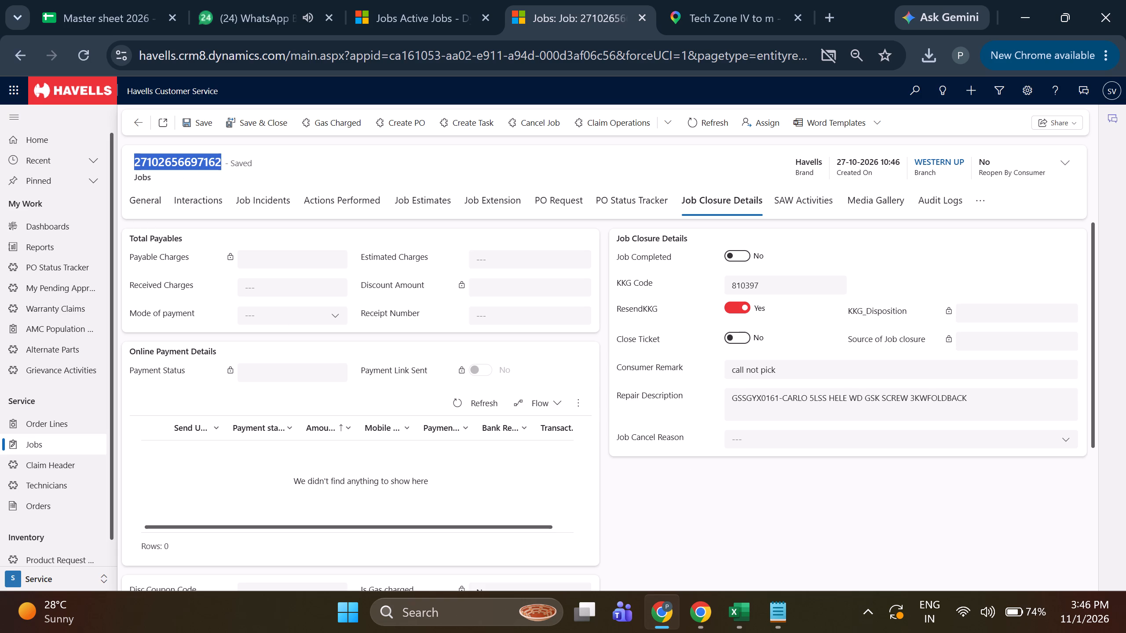